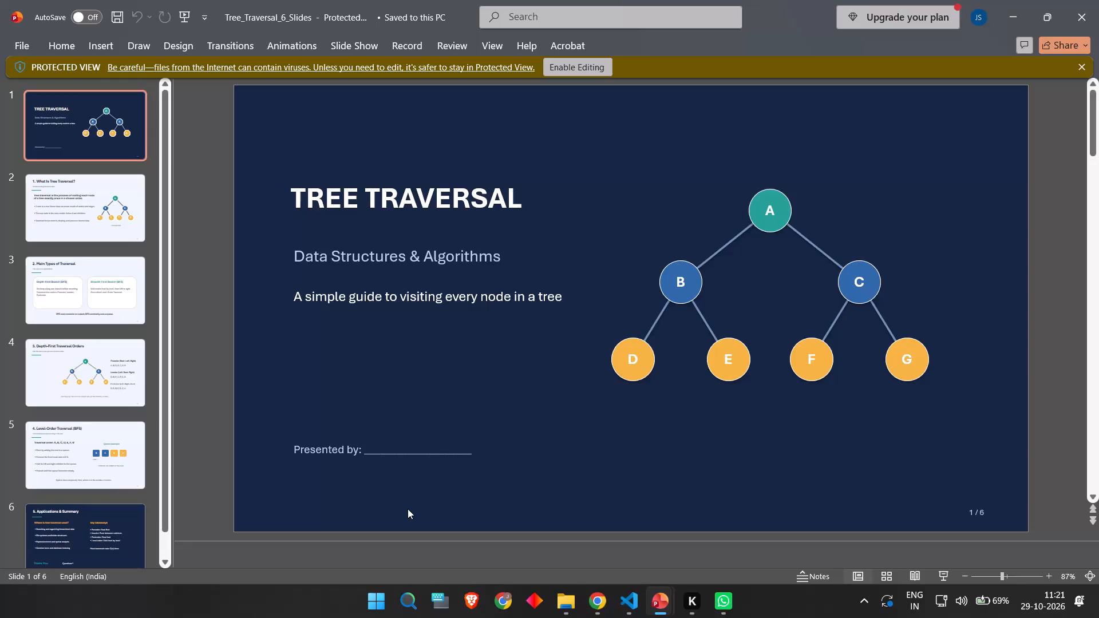
Enable editing of the protected Tree_Traversal_6_Slides presentation.
left_click(561, 62)
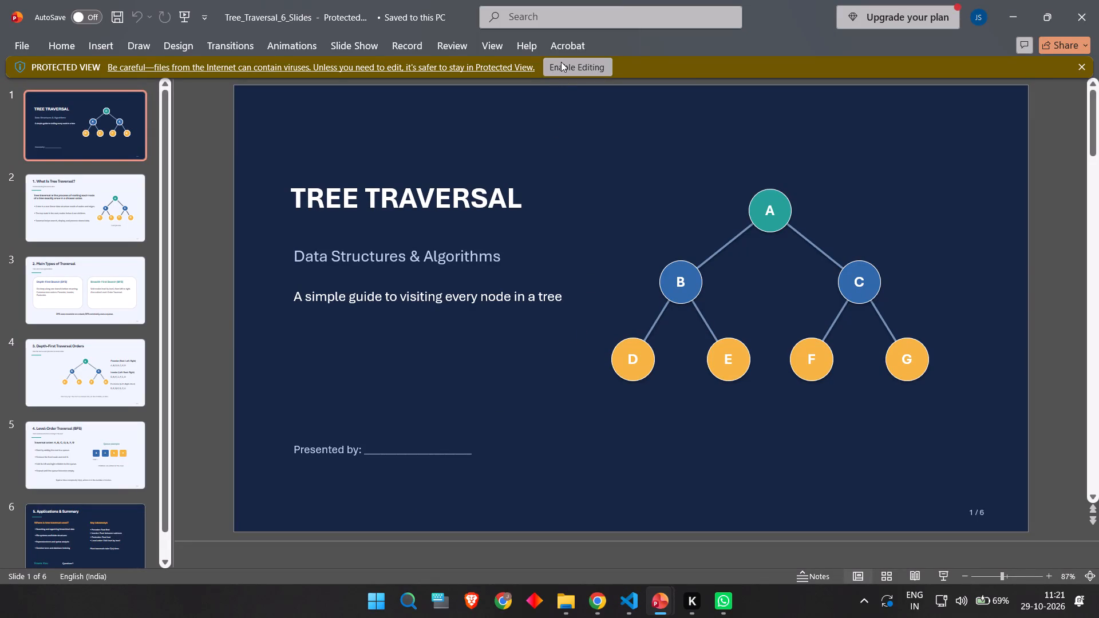
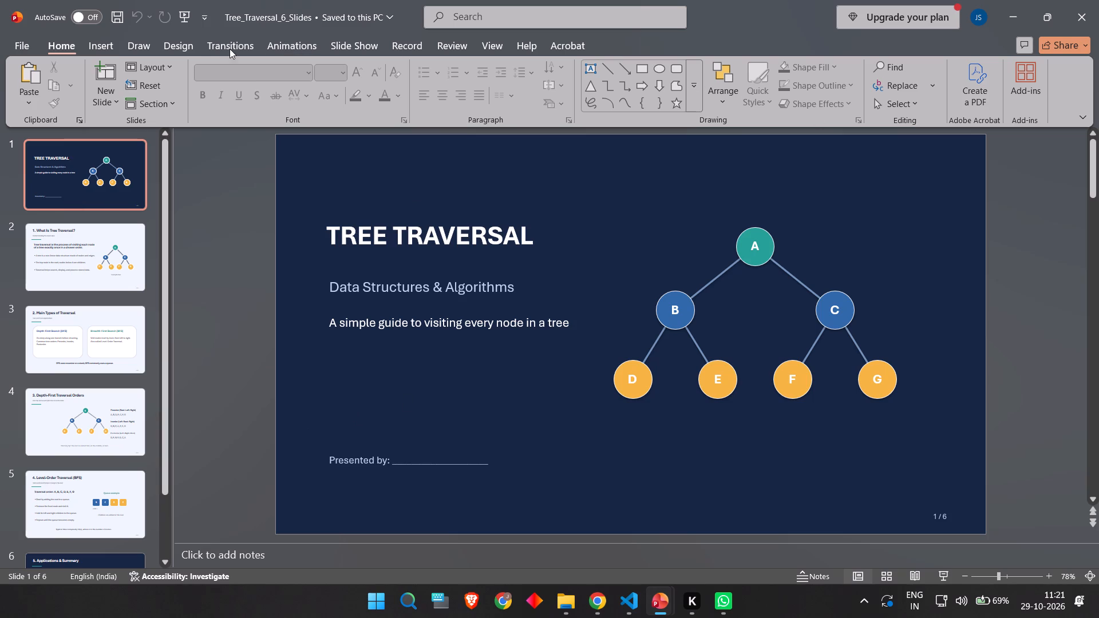
Open the full gallery of design themes for the Tree Traversal presentation.
left_click(192, 51)
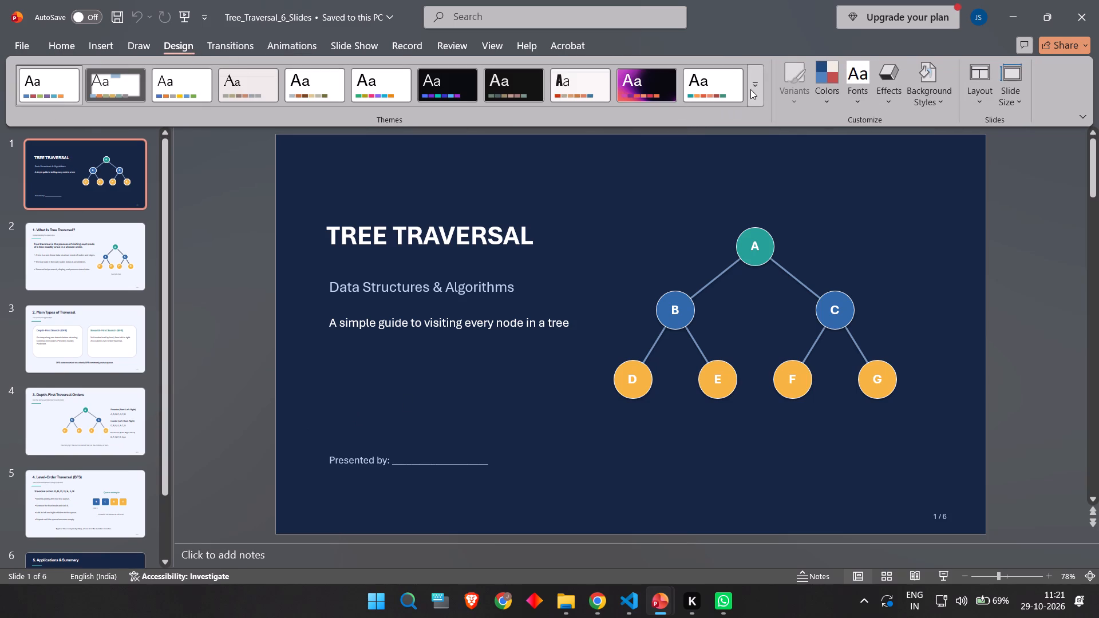
left_click(752, 86)
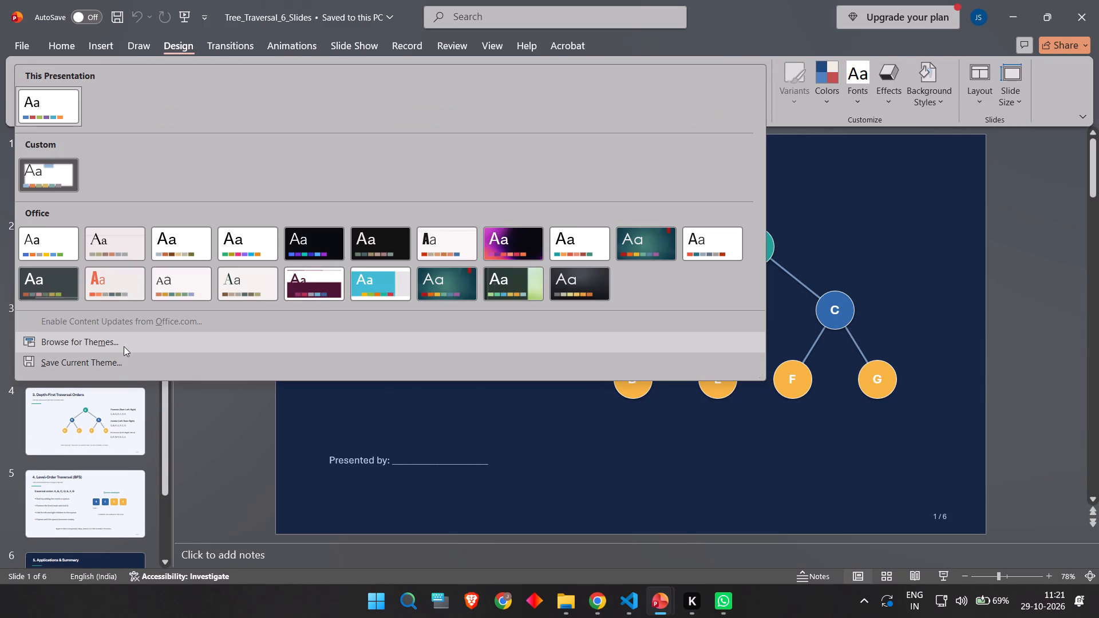
Apply the theme from the "cutm ppt slide" file in the Documents folder to the presentation.
left_click(124, 346)
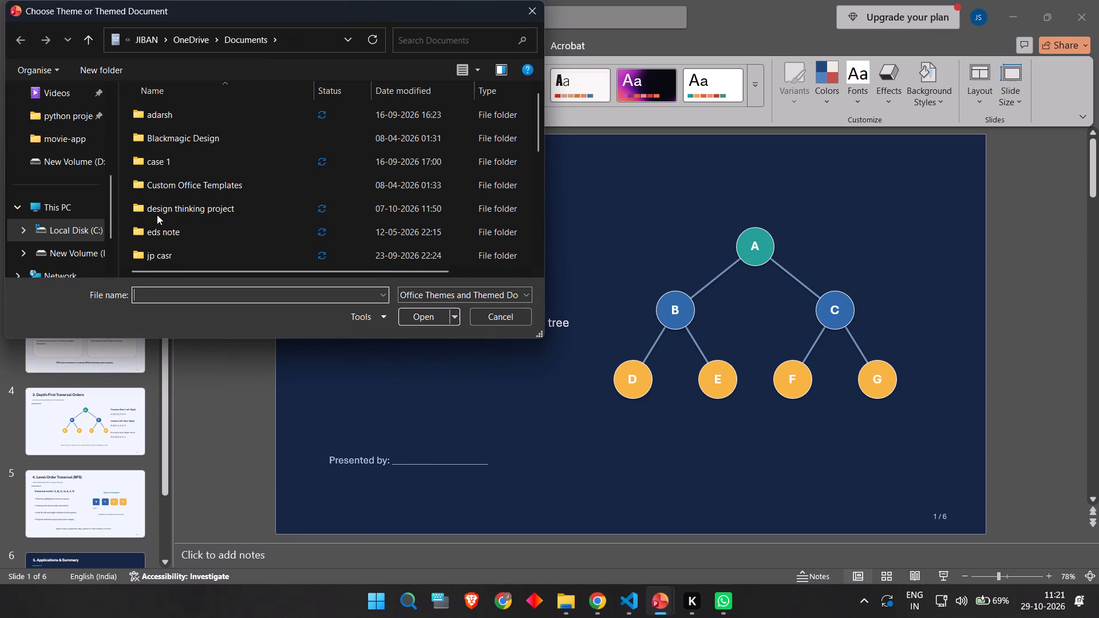
scroll(208, 216, "down", 1)
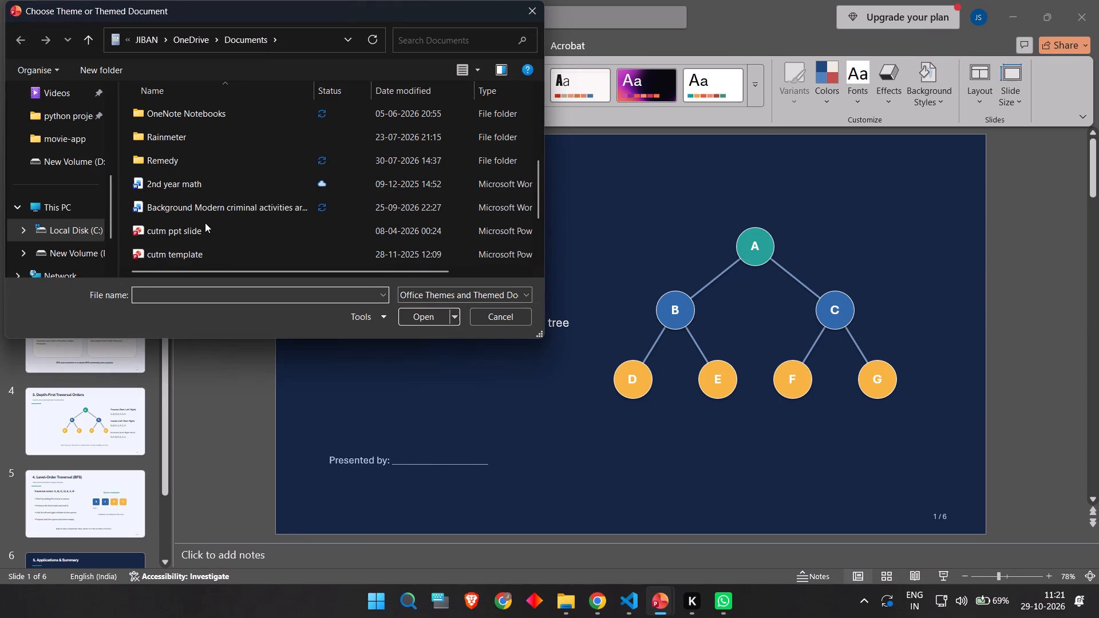
double_click(202, 227)
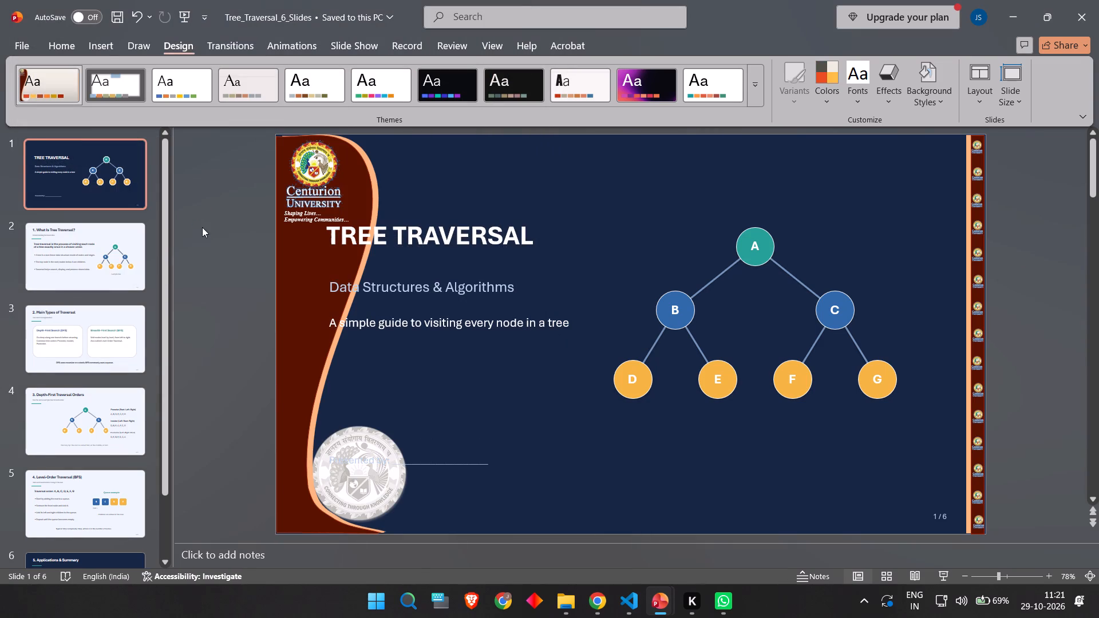
Move the TREE TRAVERSAL title and the "Data Structures & Algorithms" subtitle up and right, clear of the curved maroon band.
left_click(400, 243)
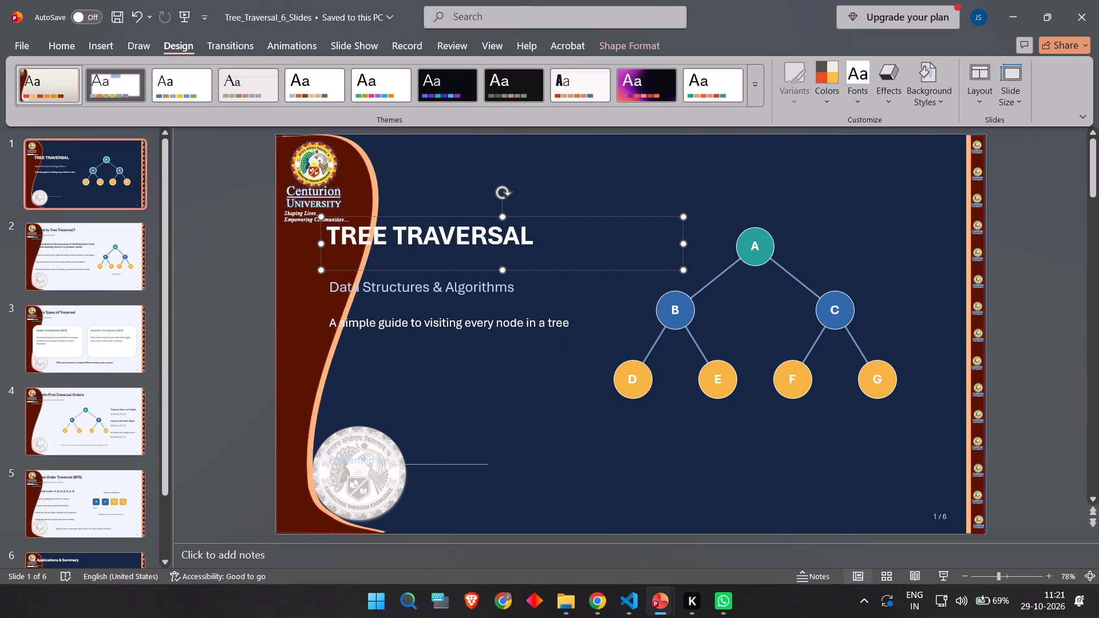
left_click_drag(420, 218, 492, 194)
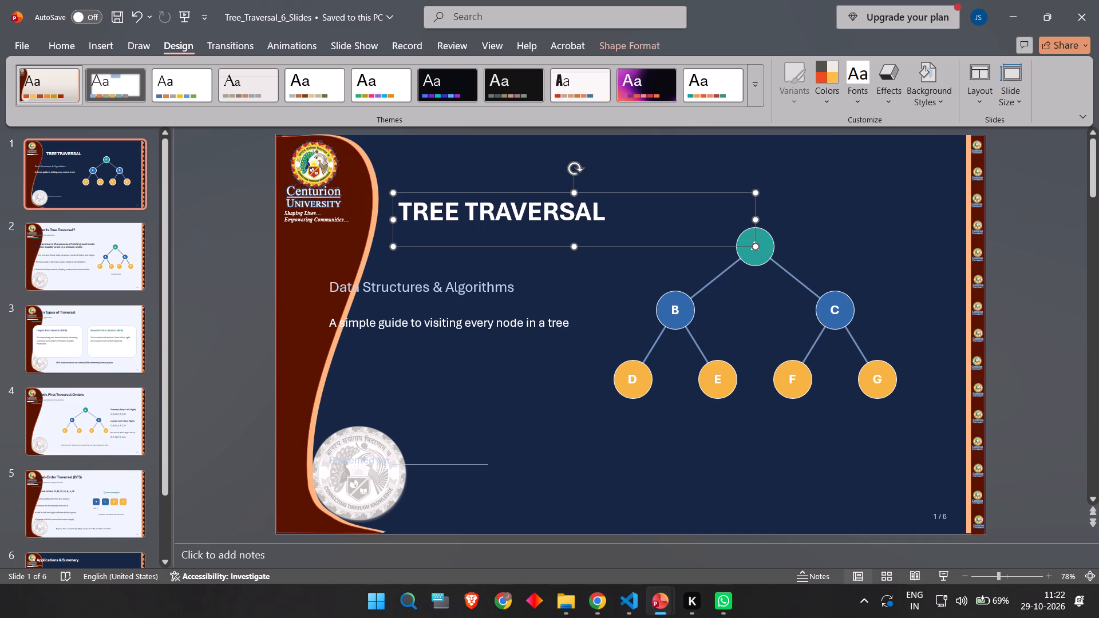
left_click_drag(436, 287, 446, 281)
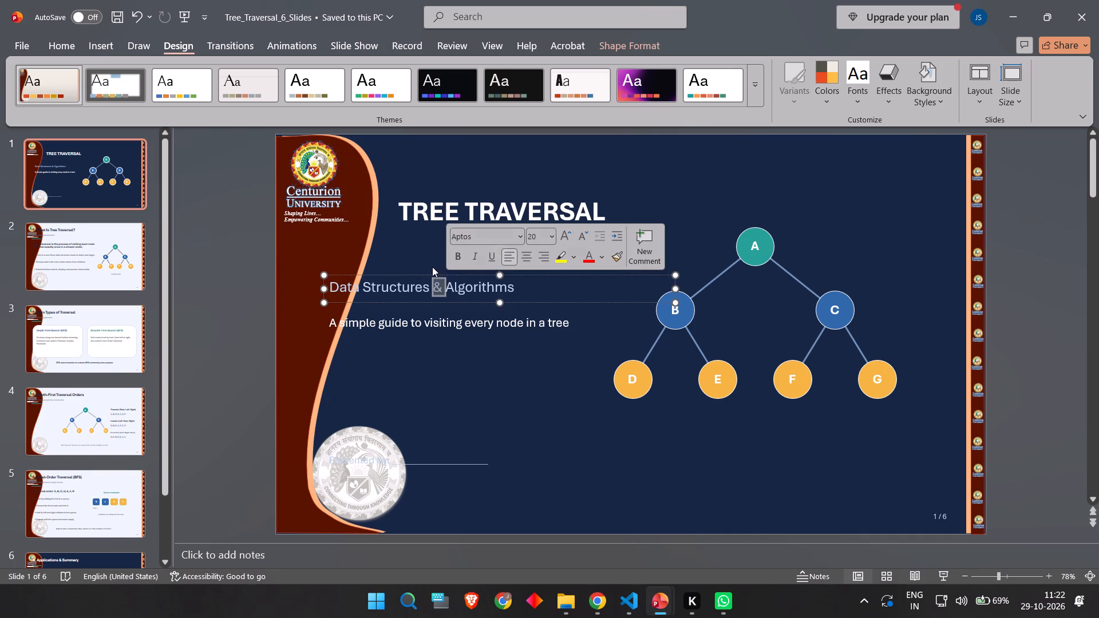
left_click_drag(432, 273, 484, 260)
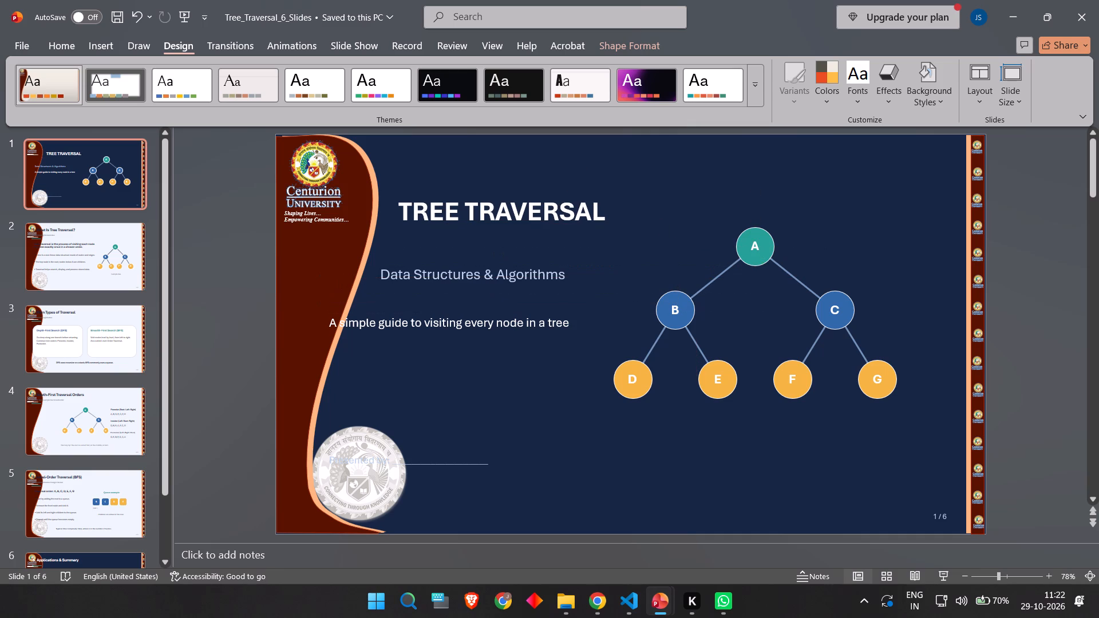
left_click_drag(484, 260, 488, 239)
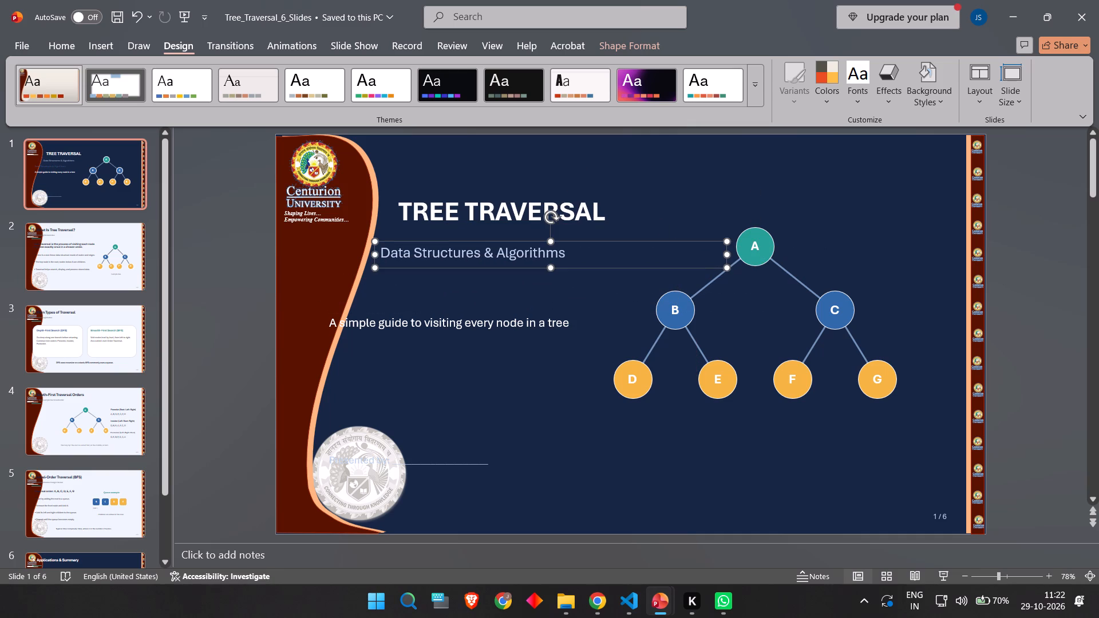
Move the "A simple guide" tagline and the "Presented by" line up beneath the subtitle, clear of the maroon band and seal.
left_click(432, 327)
left_click_drag(440, 314, 462, 302)
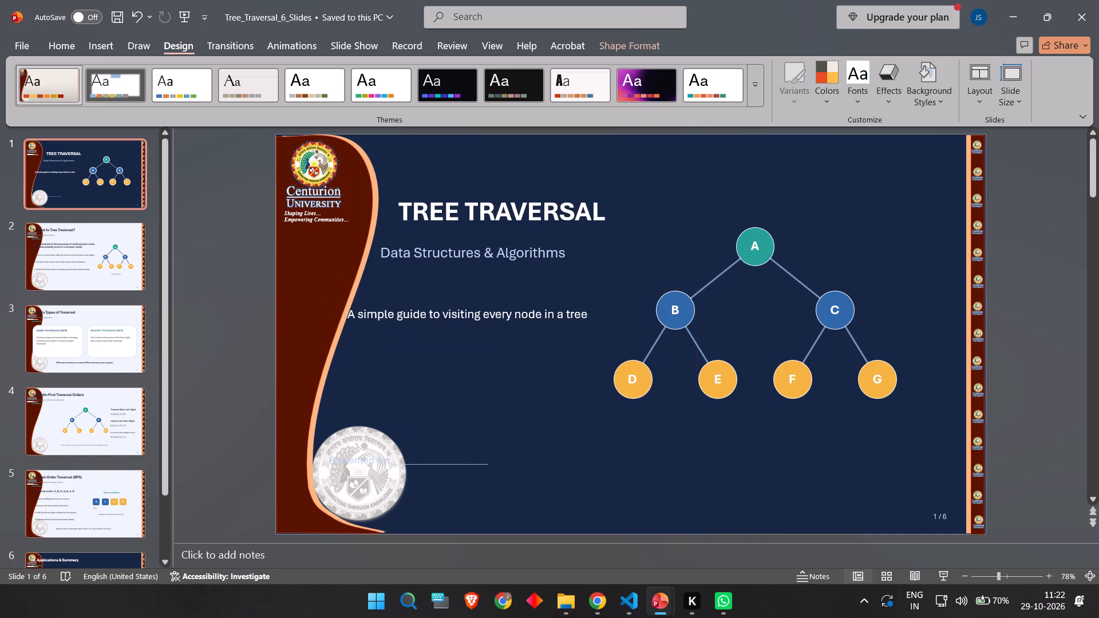
left_click_drag(462, 302, 485, 275)
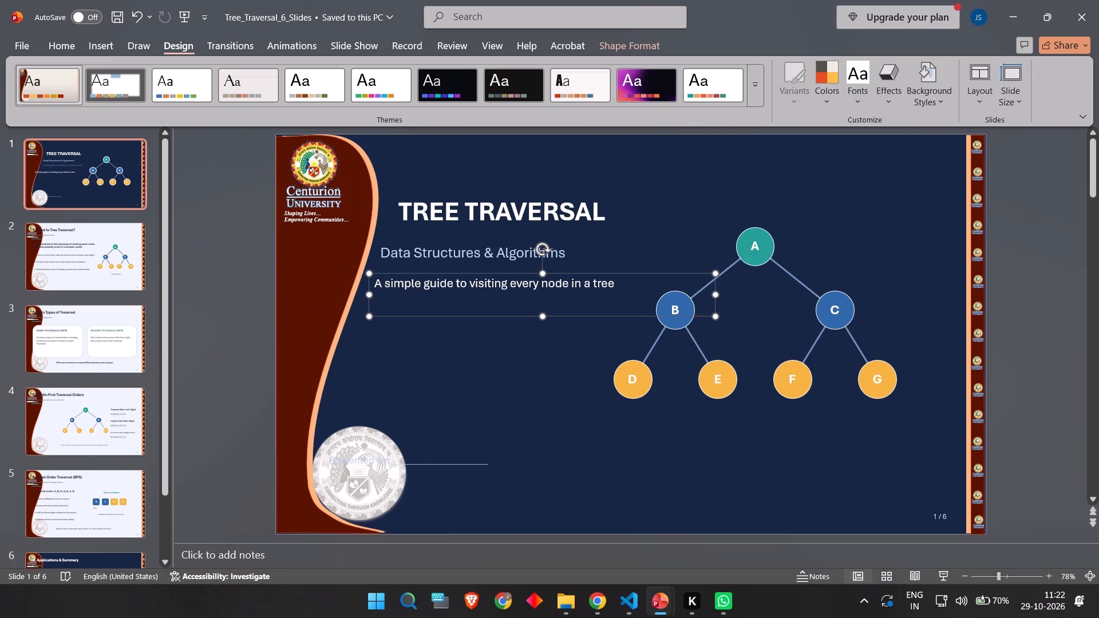
left_click(370, 458)
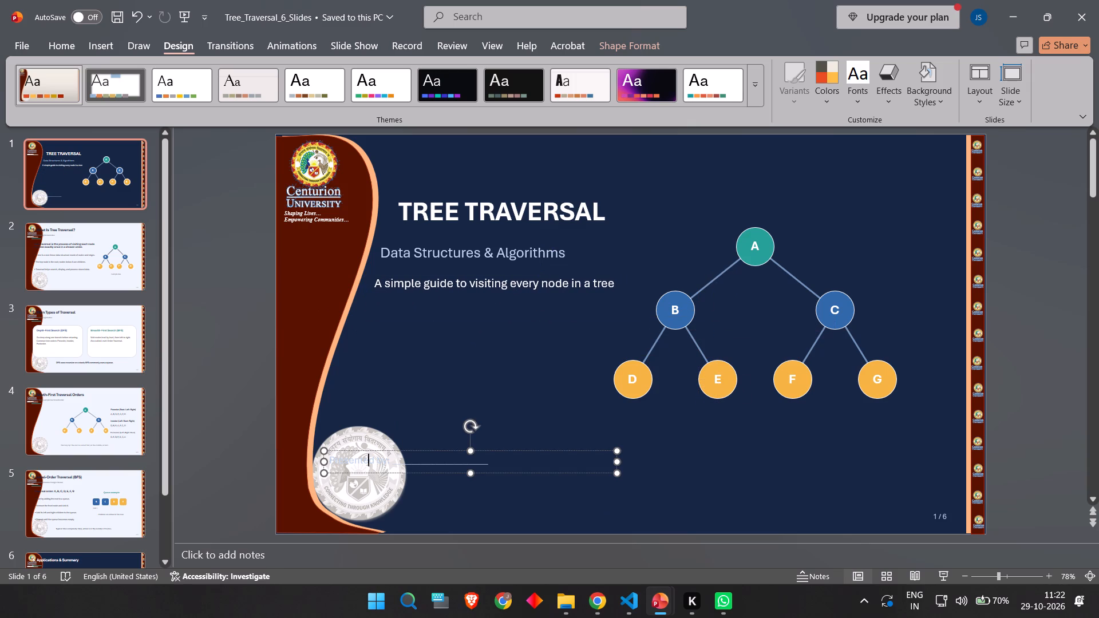
left_click_drag(384, 447, 424, 302)
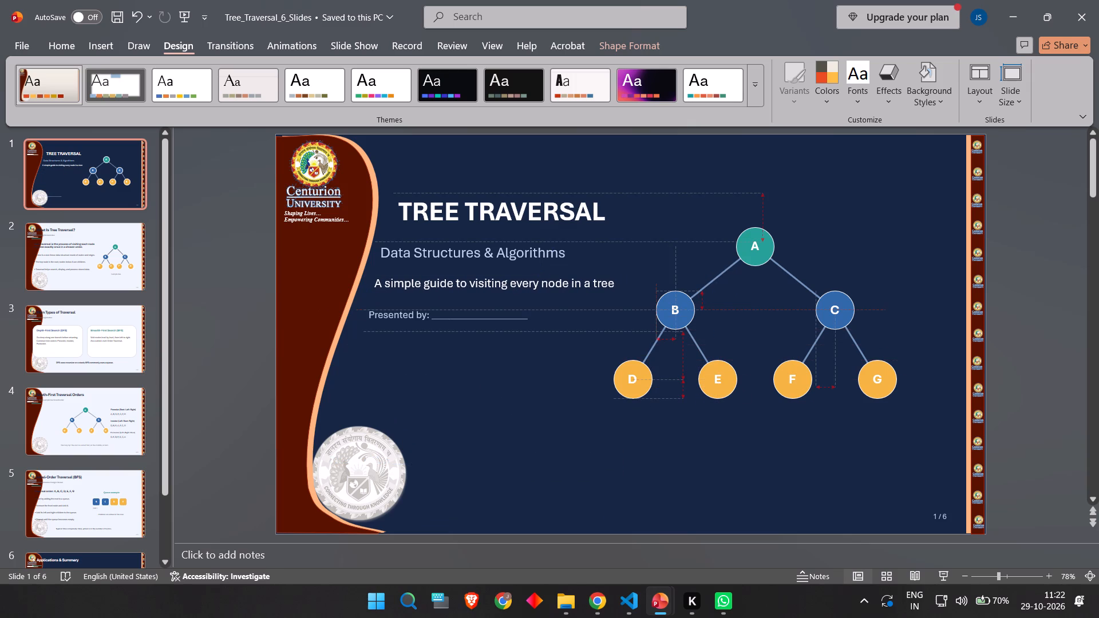
left_click_drag(424, 302, 427, 302)
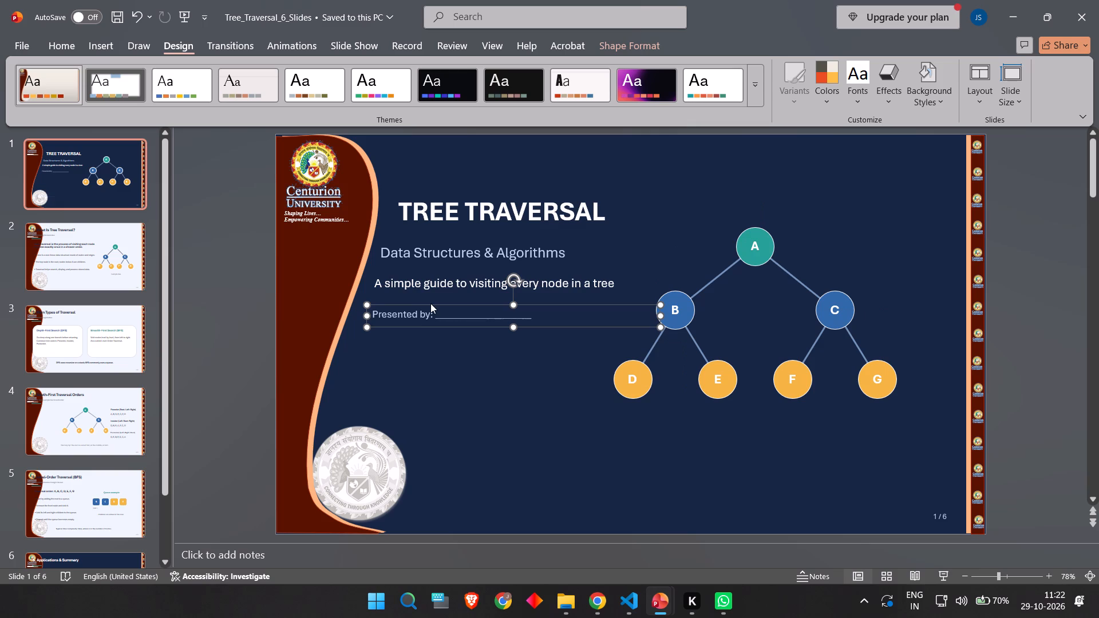
Replace the underscore placeholder after "Presented by:" with the presenter's name.
left_click(531, 317)
key("BackSpace")
key("BackSpace")
key("BackSpace")
key("BackSpace")
key("BackSpace")
key("BackSpace")
key("BackSpace")
key("BackSpace")
key("BackSpace")
key("BackSpace")
key("BackSpace")
key("BackSpace")
key("BackSpace")
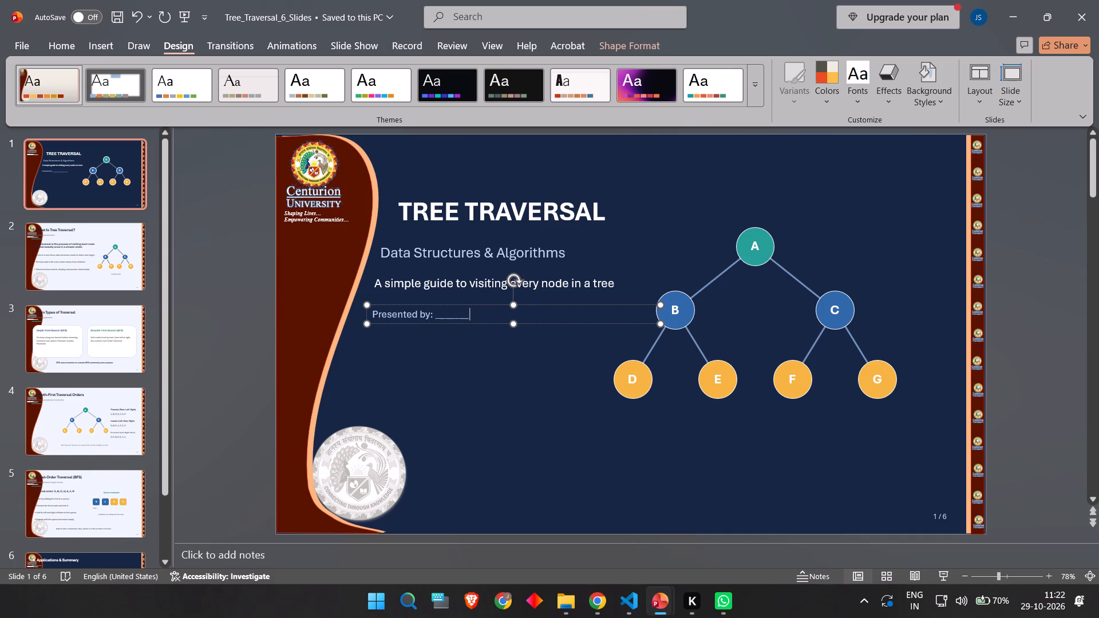
key("BackSpace")
key("BackSpace")
key("BackSpace")
key("BackSpace")
key("BackSpace")
key("BackSpace")
key("BackSpace")
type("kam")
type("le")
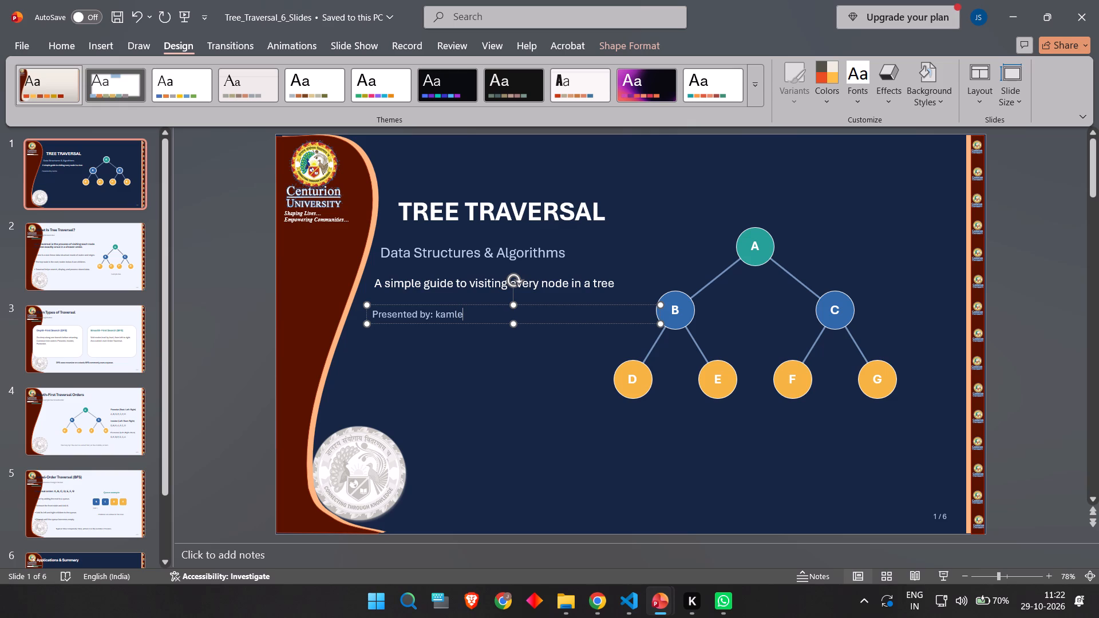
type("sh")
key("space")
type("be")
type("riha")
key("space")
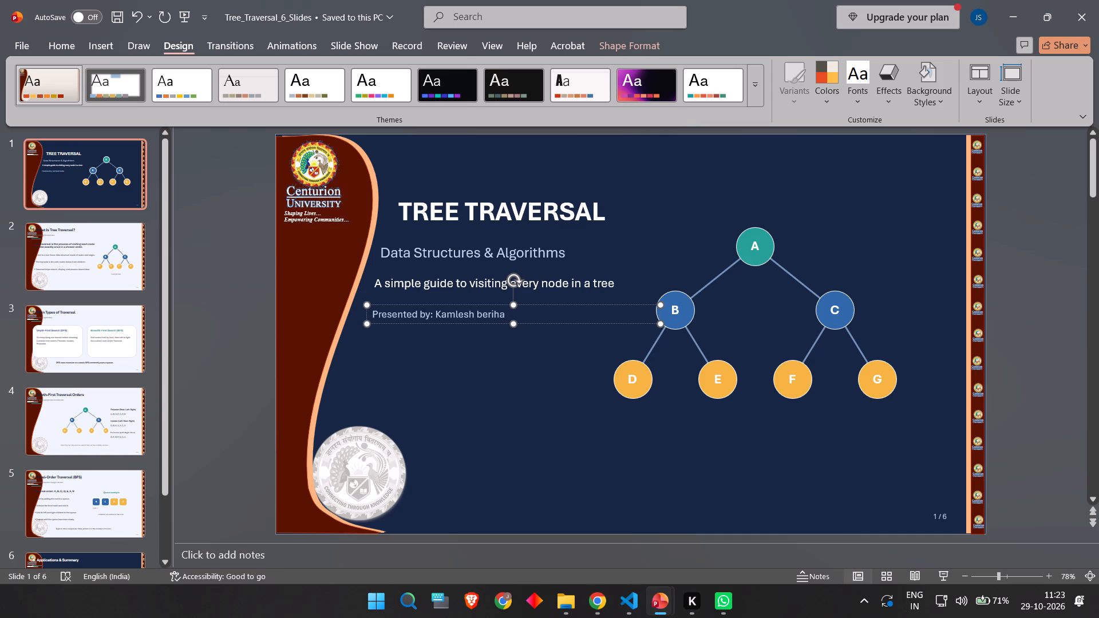
Add a "Reg no :" line with the presenter's registration number below the presenter's name.
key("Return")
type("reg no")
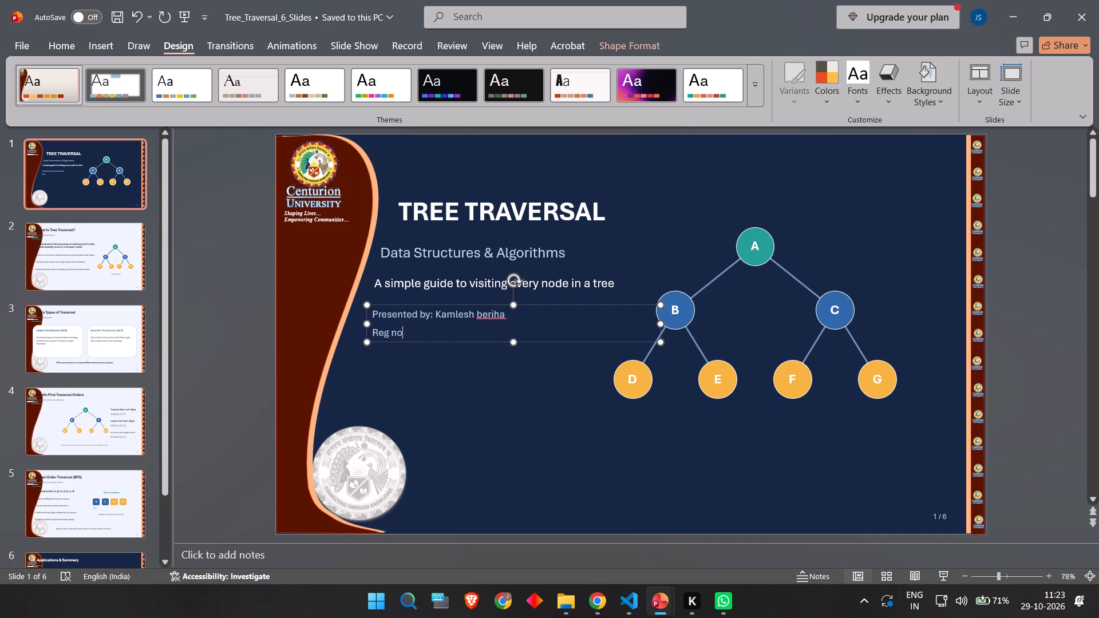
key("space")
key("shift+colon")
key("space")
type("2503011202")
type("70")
Add the line "Coarse : B-tech CSE" below the registration number and start a new line under it.
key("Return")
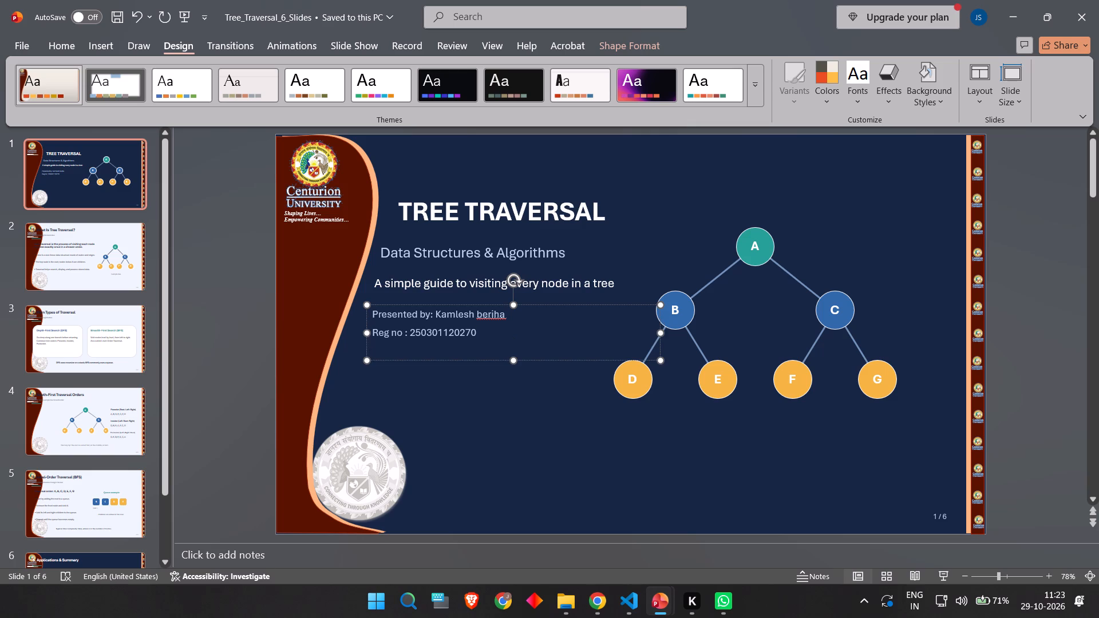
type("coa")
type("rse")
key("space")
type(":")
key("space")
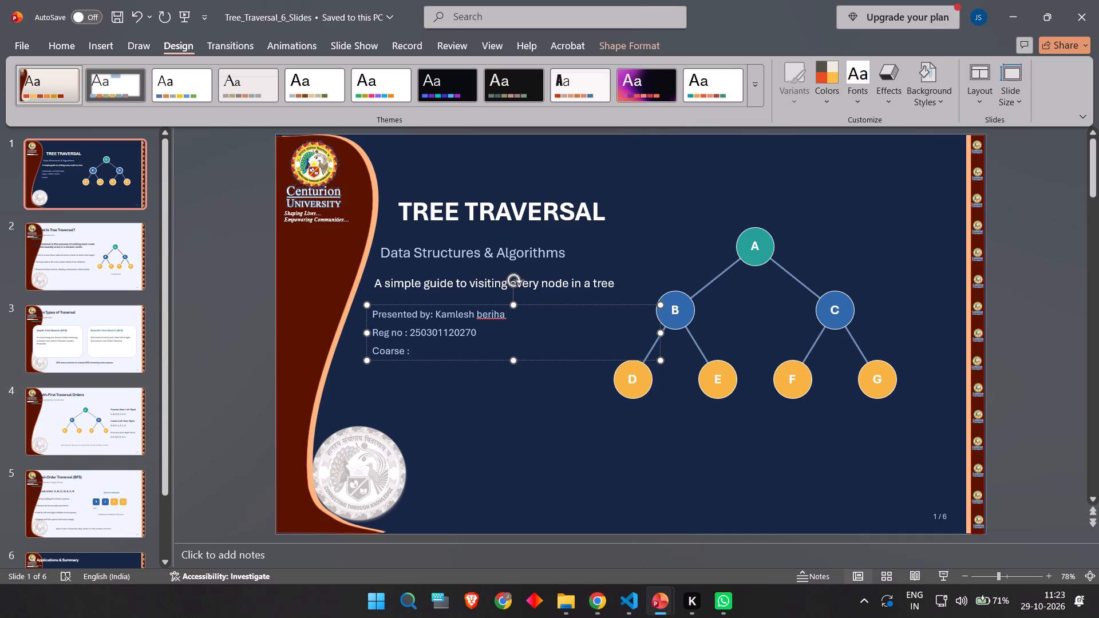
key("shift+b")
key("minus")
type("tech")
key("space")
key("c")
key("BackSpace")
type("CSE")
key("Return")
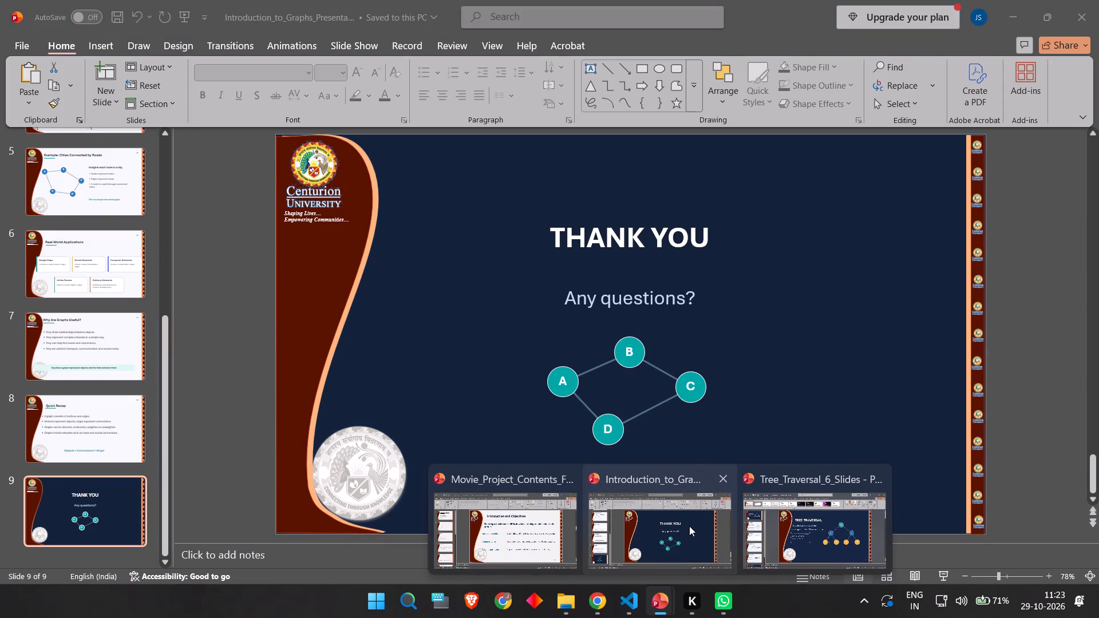
Switch to the Introduction_to_Graphs presentation and view its title slide for the presenter and subject details.
left_click(689, 526)
scroll(101, 192, "up", 7)
left_click(101, 192)
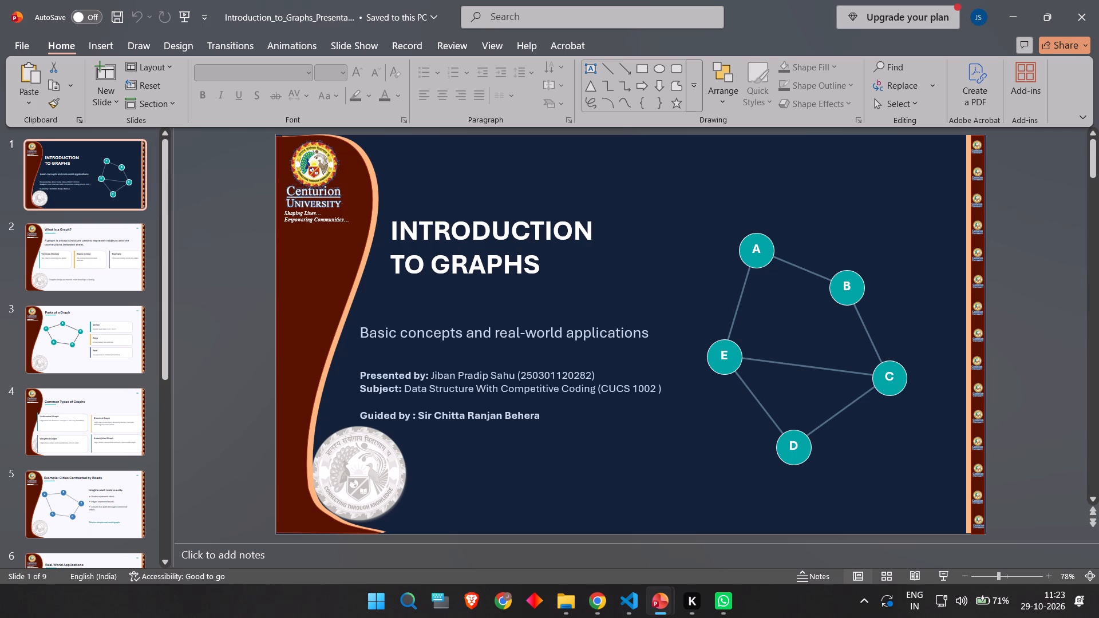
Copy the line "Subject: Data Structure With Competitive Coding (CUCS 1002 )" from the Introduction_to_Graphs title slide to below the "Coarse" line in Tree_Traversal_6_Slides.
left_click_drag(362, 388, 509, 397)
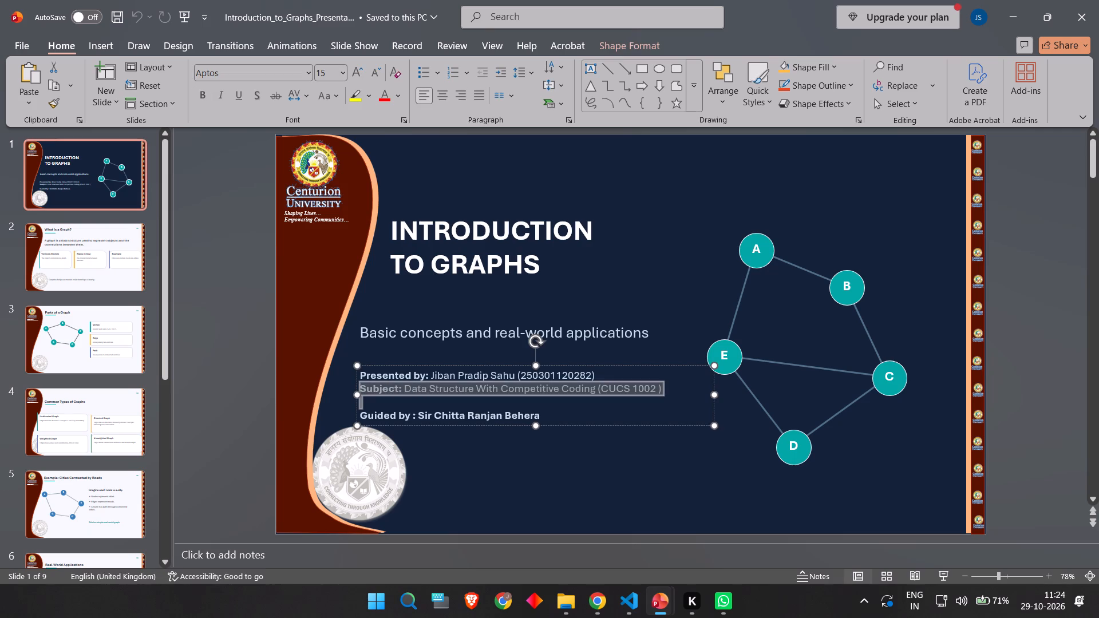
left_click_drag(509, 397, 667, 389)
key("ctrl+c")
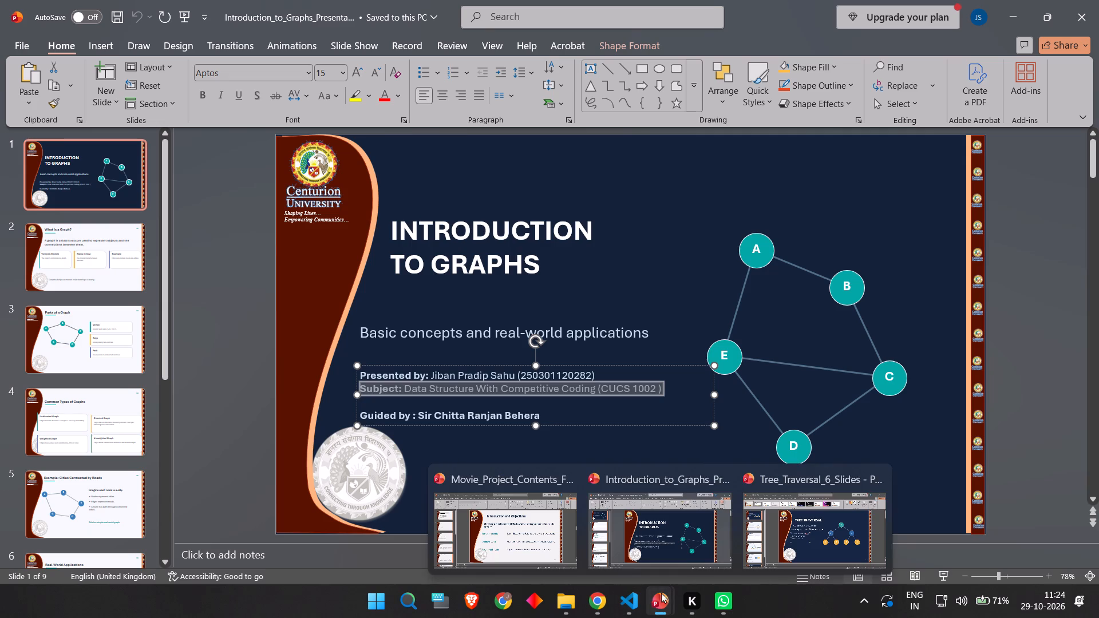
left_click(792, 519)
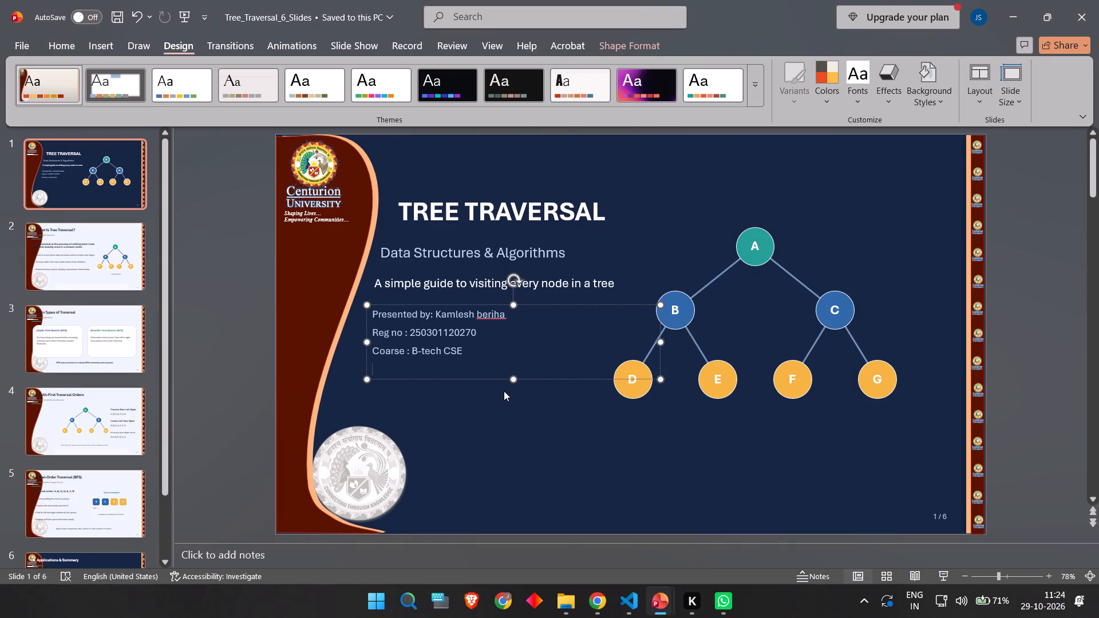
key("ctrl+v")
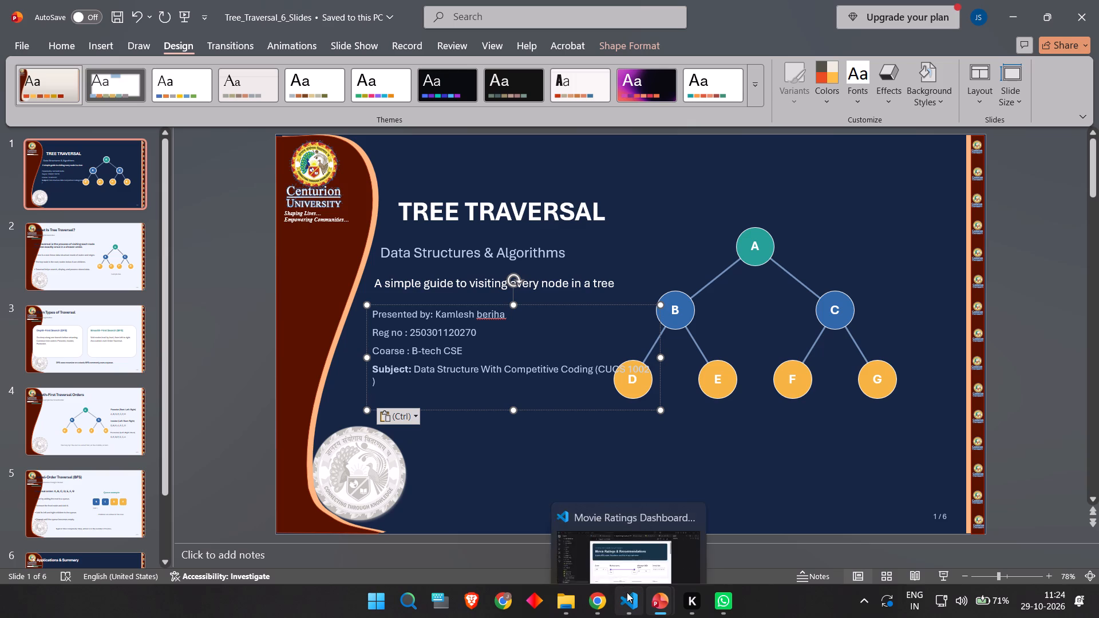
Copy the "Guided by" line from the Introduction_to_Graphs title slide to below the Subject line in Tree_Traversal_6_Slides.
left_click(683, 525)
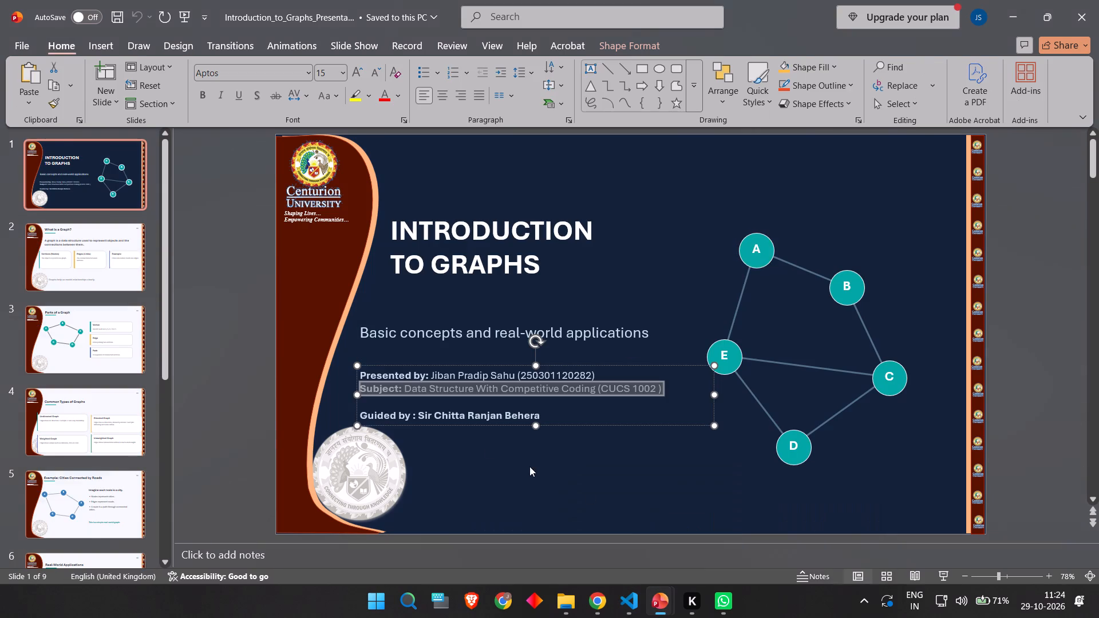
left_click_drag(362, 411, 440, 421)
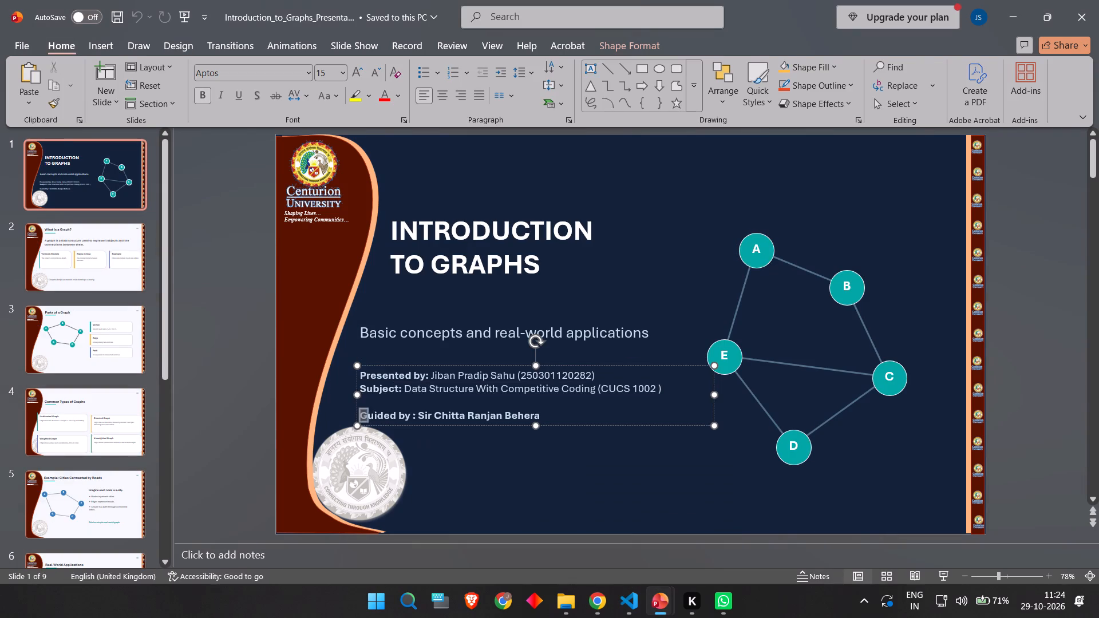
left_click_drag(440, 421, 548, 416)
key("ctrl+c")
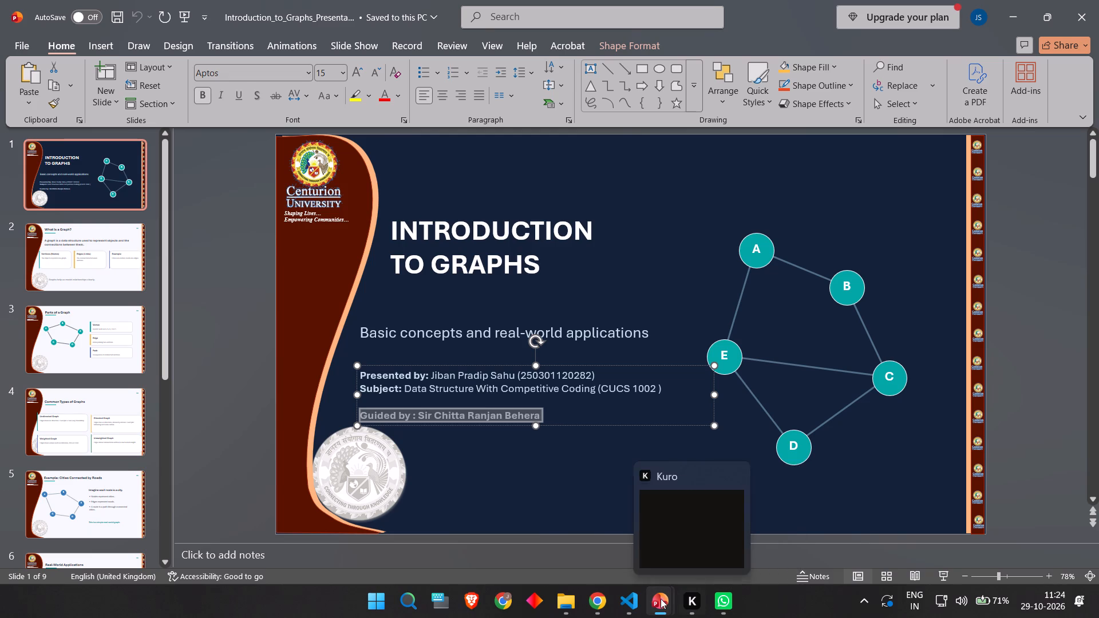
left_click(796, 541)
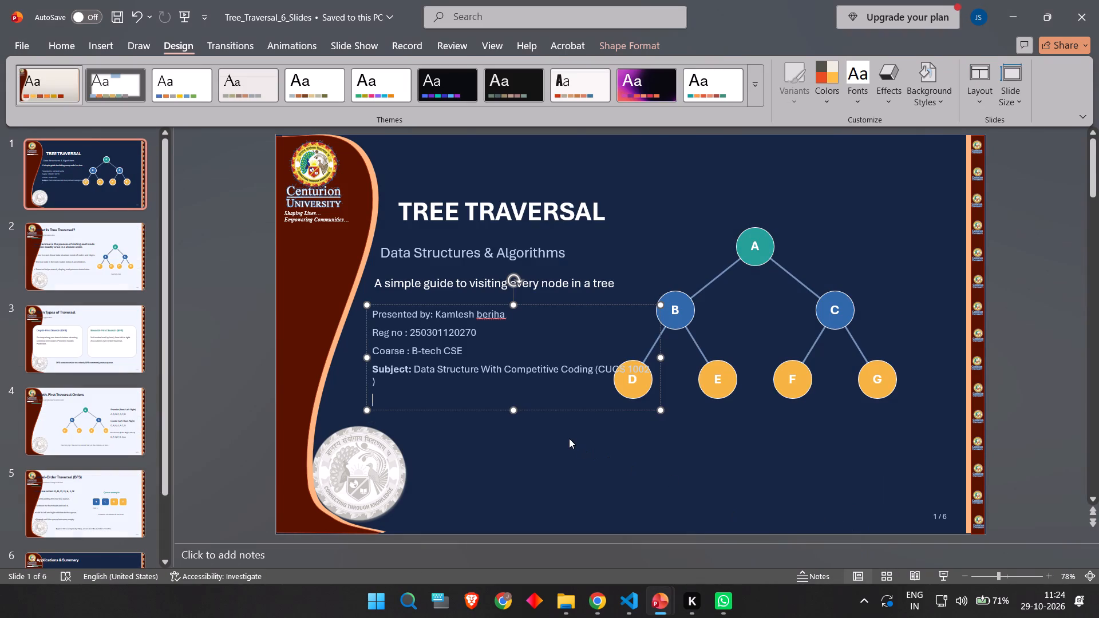
key("ctrl+v")
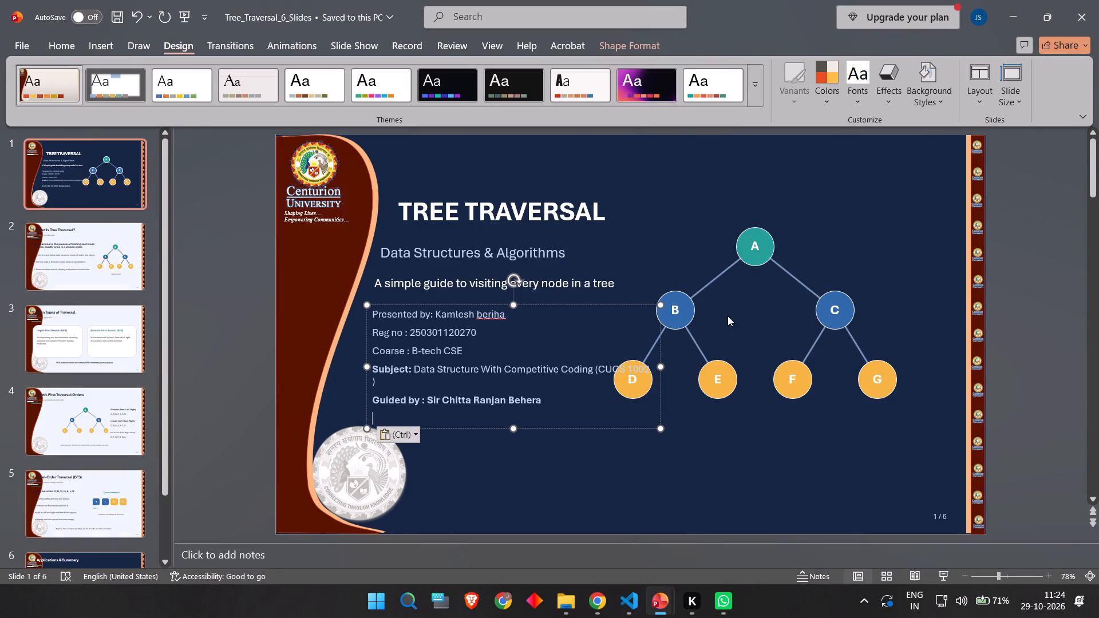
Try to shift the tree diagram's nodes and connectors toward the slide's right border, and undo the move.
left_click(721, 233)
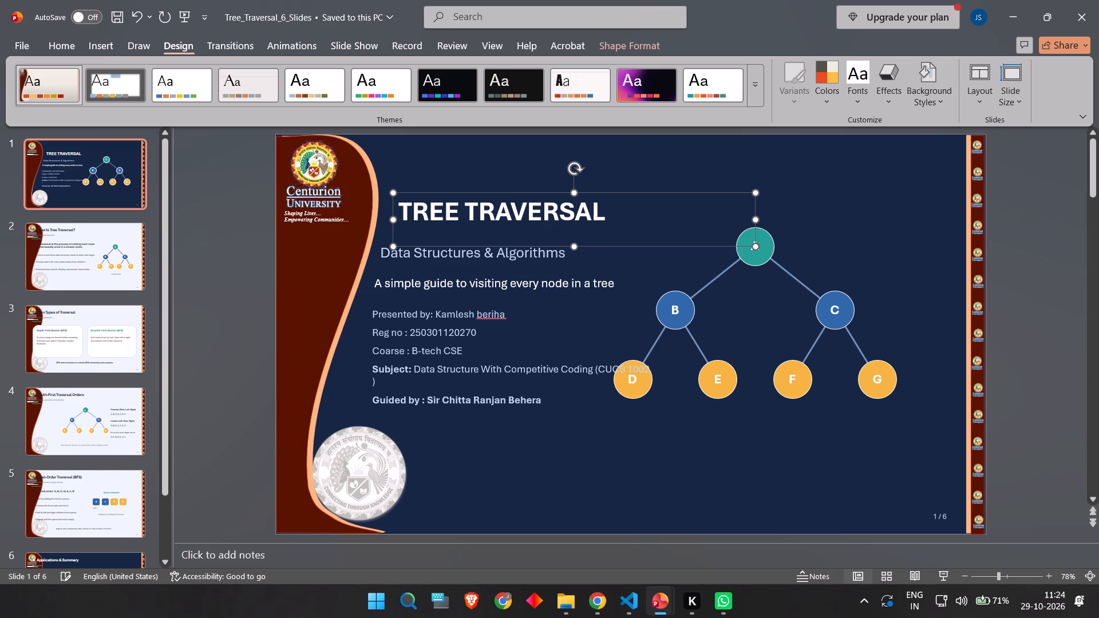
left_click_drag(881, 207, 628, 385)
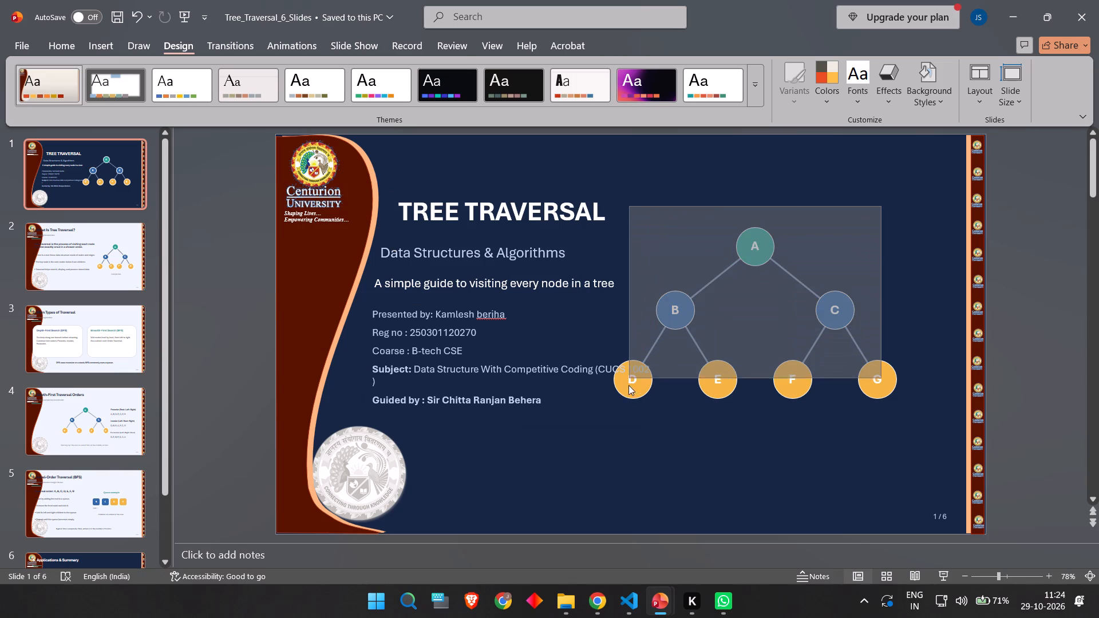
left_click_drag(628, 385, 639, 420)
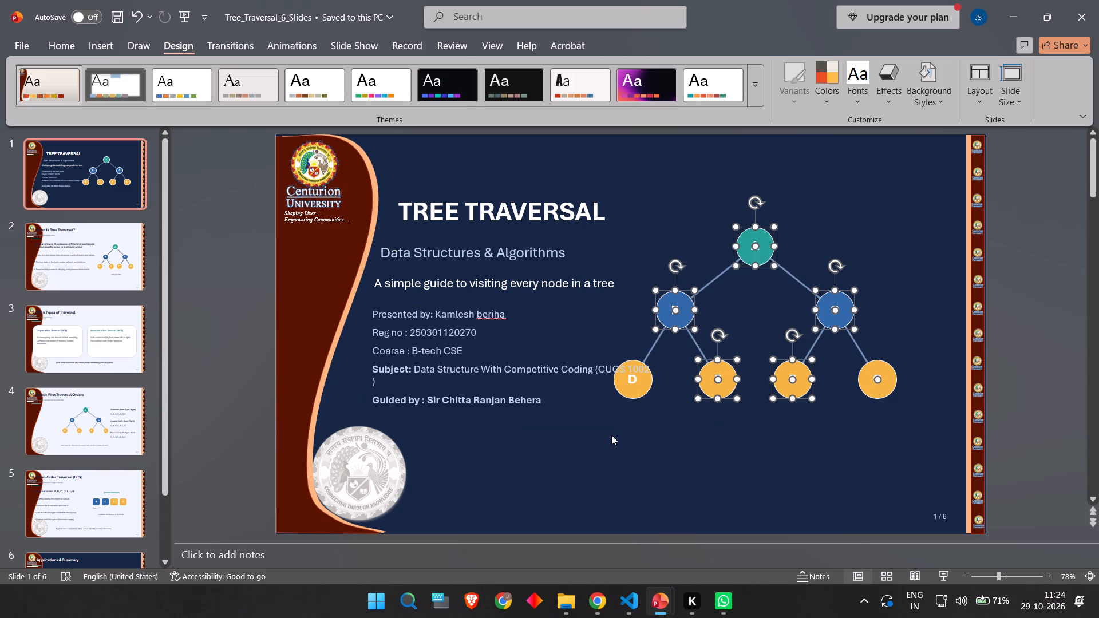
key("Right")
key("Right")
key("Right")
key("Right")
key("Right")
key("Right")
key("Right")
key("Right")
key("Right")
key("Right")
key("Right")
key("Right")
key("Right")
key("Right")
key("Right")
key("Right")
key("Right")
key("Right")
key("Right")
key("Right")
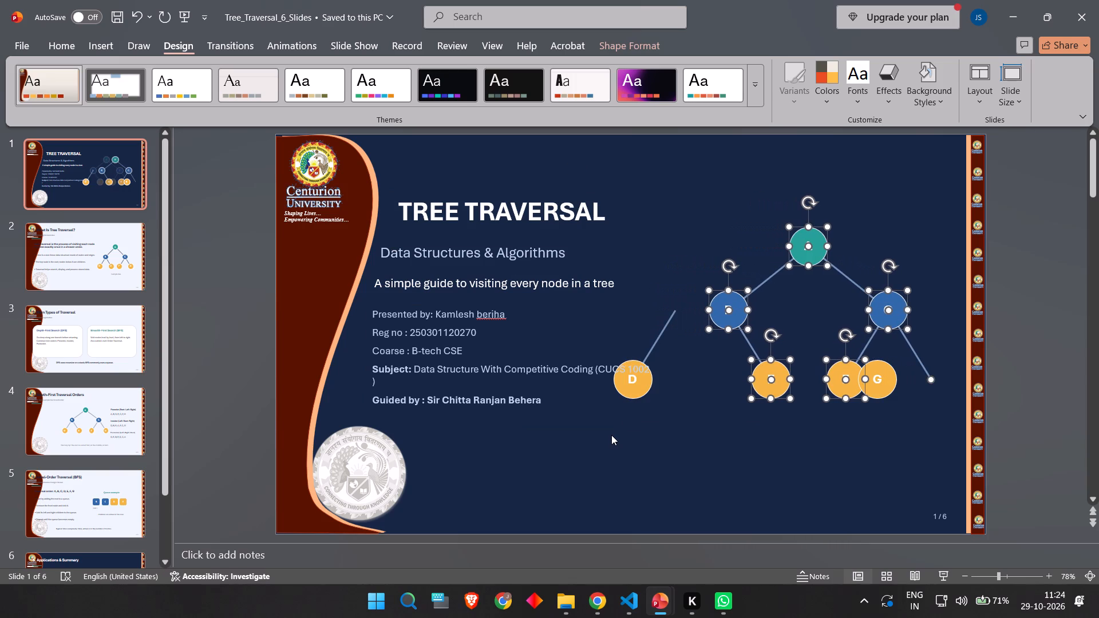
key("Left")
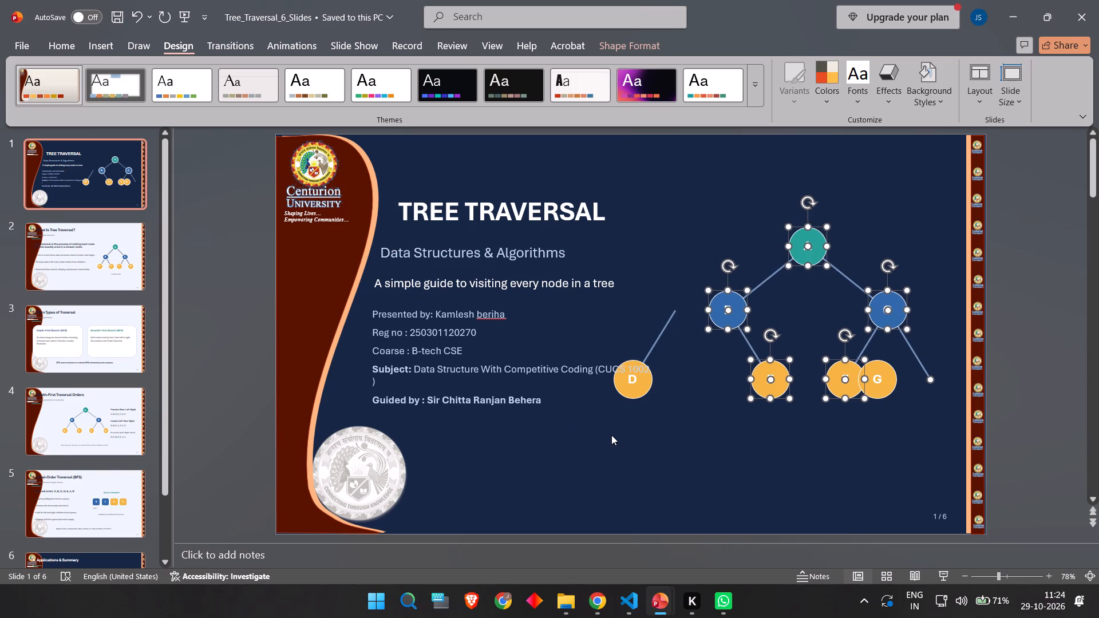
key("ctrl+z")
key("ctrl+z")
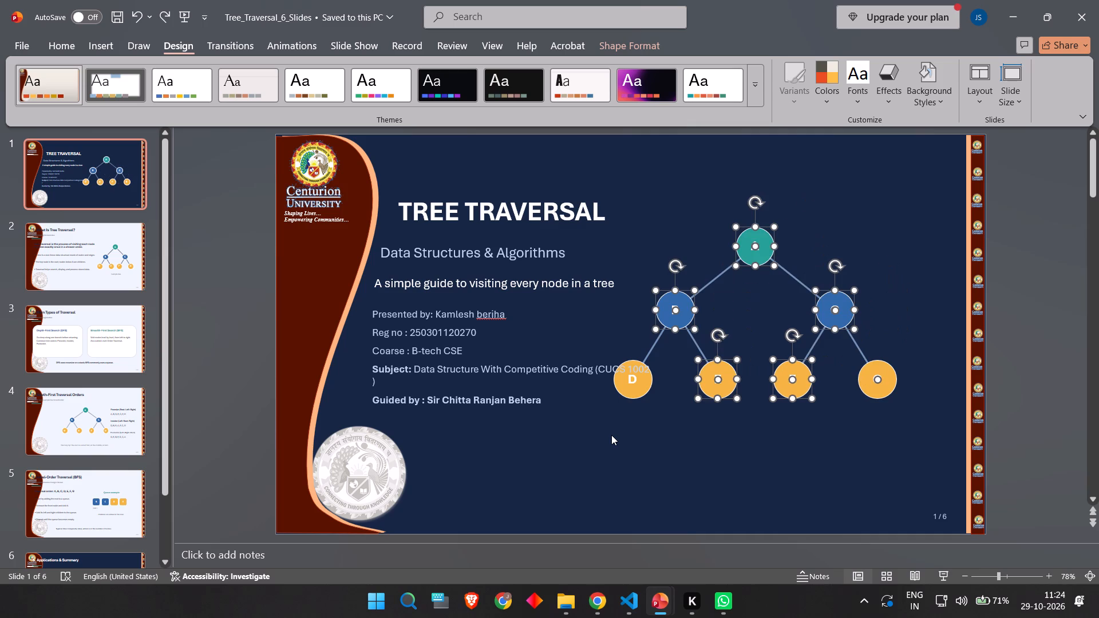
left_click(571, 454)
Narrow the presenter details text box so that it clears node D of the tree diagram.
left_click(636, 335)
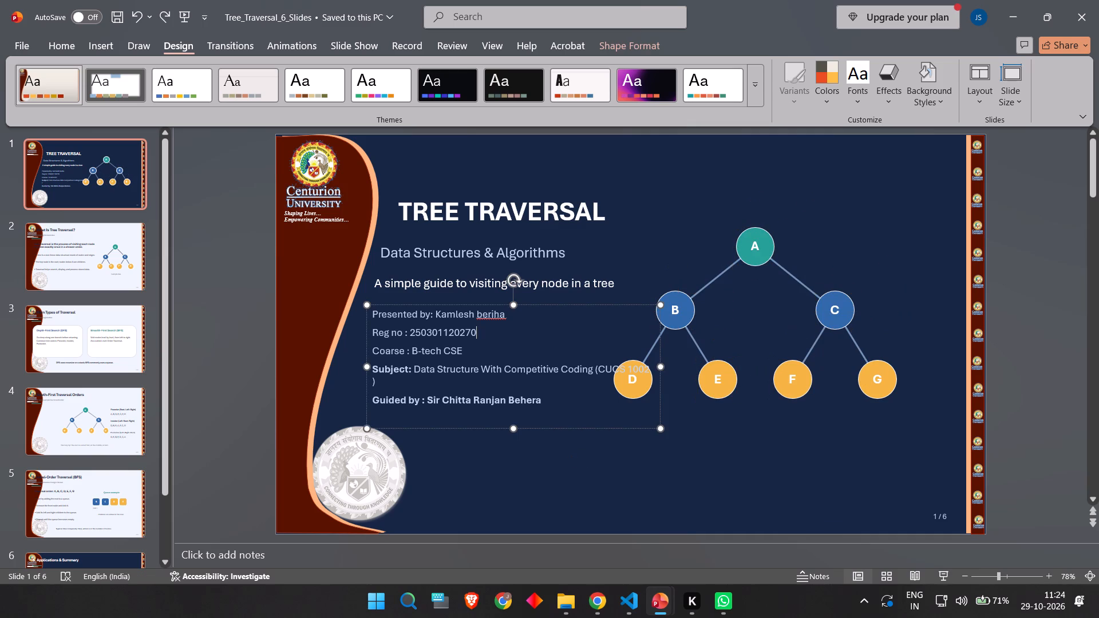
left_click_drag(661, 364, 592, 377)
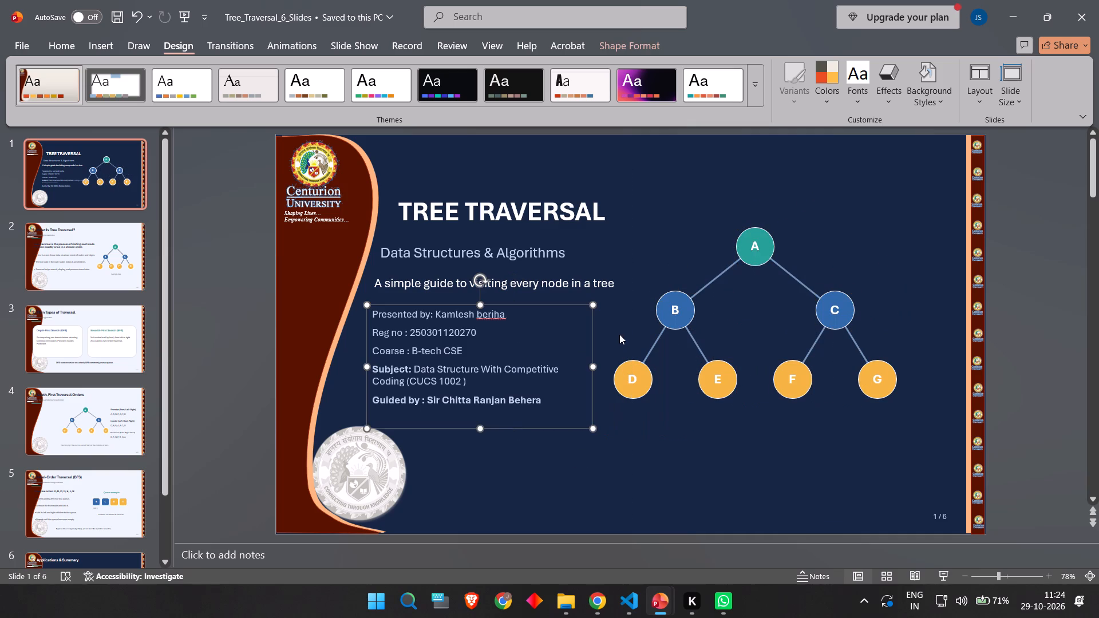
Move the whole tree diagram, nodes A to G with their connectors, rightward until node G sits just inside the slide's decorative border.
left_click_drag(677, 187, 636, 422)
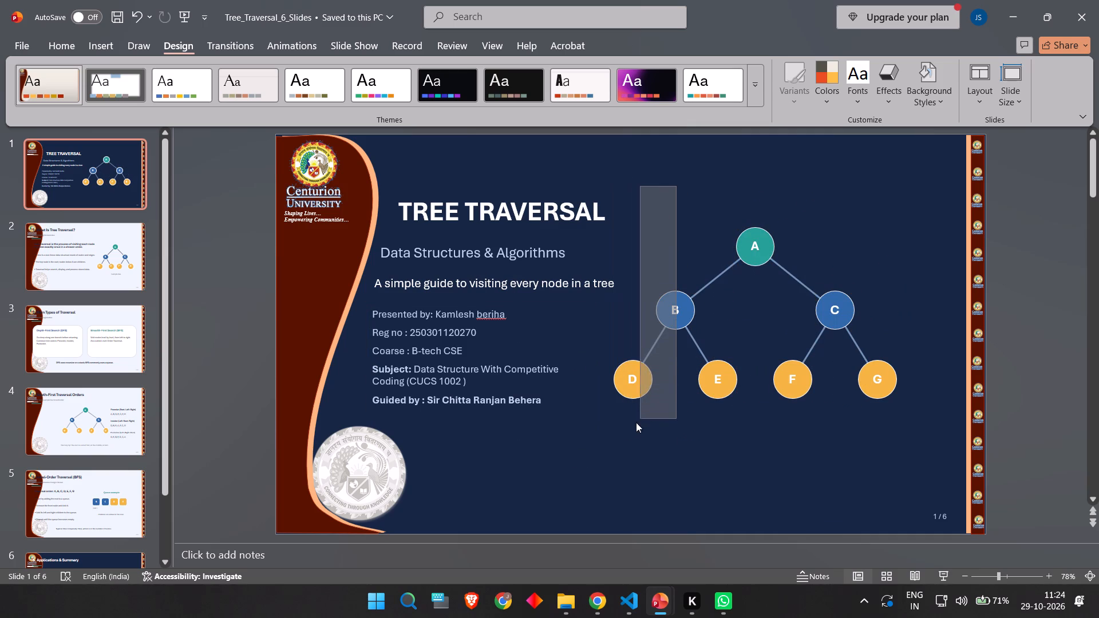
left_click_drag(636, 422, 635, 421)
left_click_drag(606, 430, 781, 151)
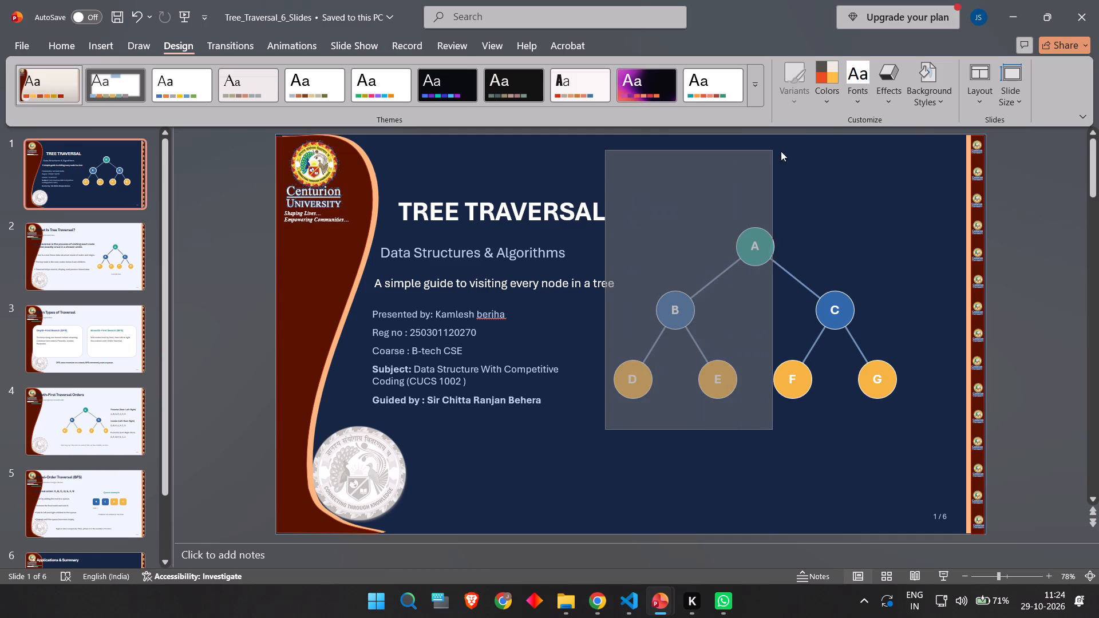
left_click_drag(781, 151, 946, 200)
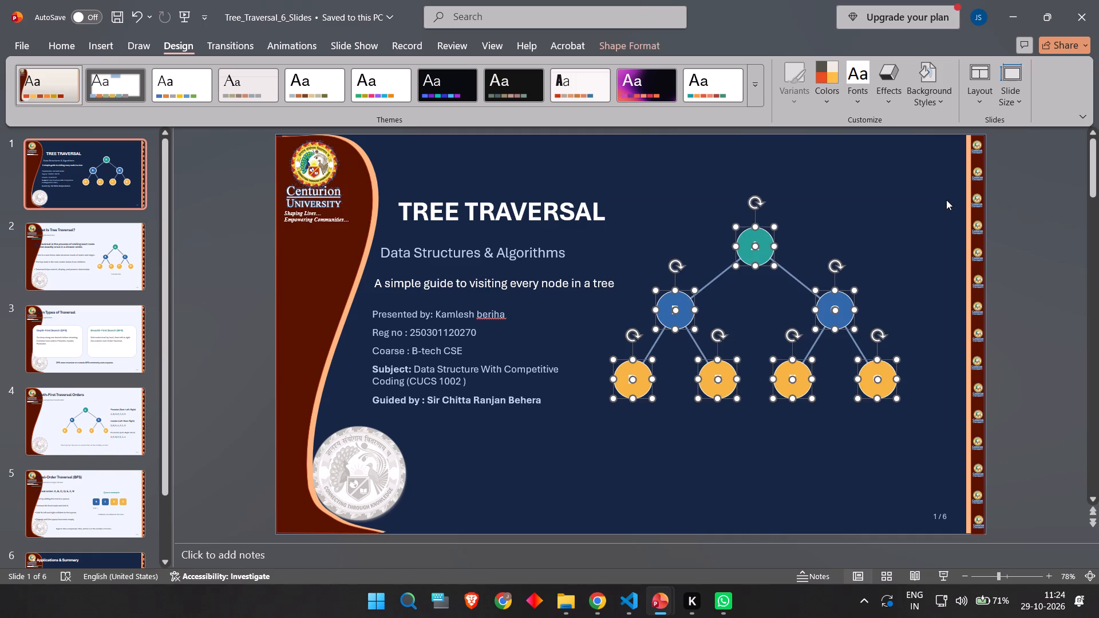
key("Right")
key("Right")
key("Right")
key("Right")
key("Right")
key("Right")
key("Right")
key("Right")
key("Right")
key("Right")
key("Right")
key("Right")
key("Right")
key("Right")
key("Right")
key("Right")
key("Right")
key("Right")
key("Right")
key("Right")
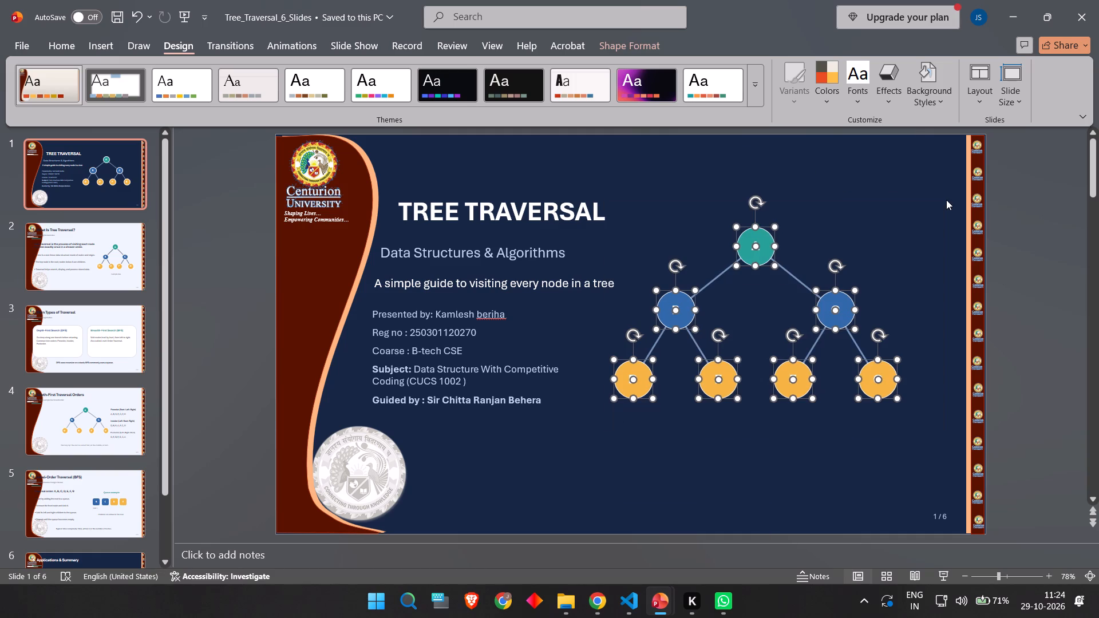
key("Left")
key("Left")
key("Left")
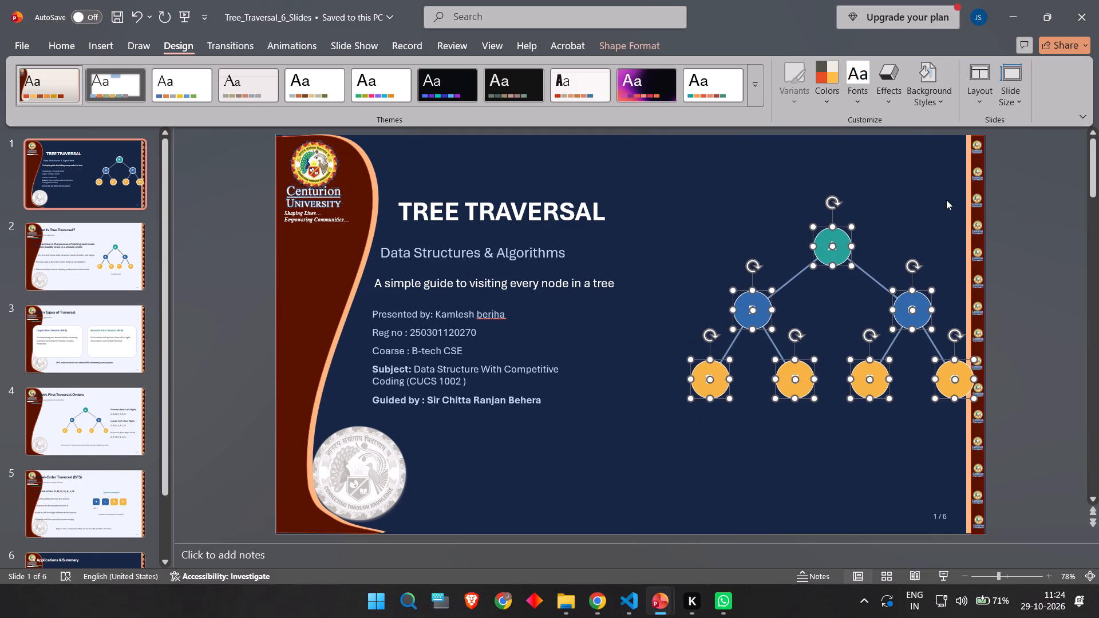
key("Left")
key("Left")
key("Left")
key("Left")
key("Left")
key("Left")
key("Left")
key("Left")
key("Left")
key("Left")
key("Left")
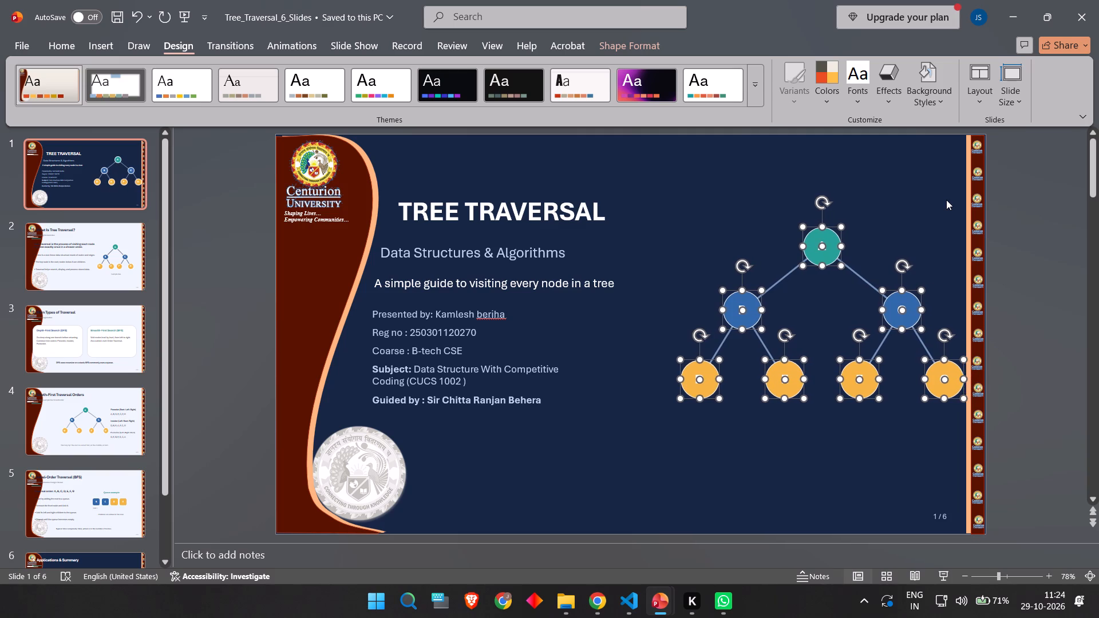
key("Left")
key("Left")
Widen the presenter details text box so the Subject line fits on a single line beside the tree diagram.
left_click(572, 406)
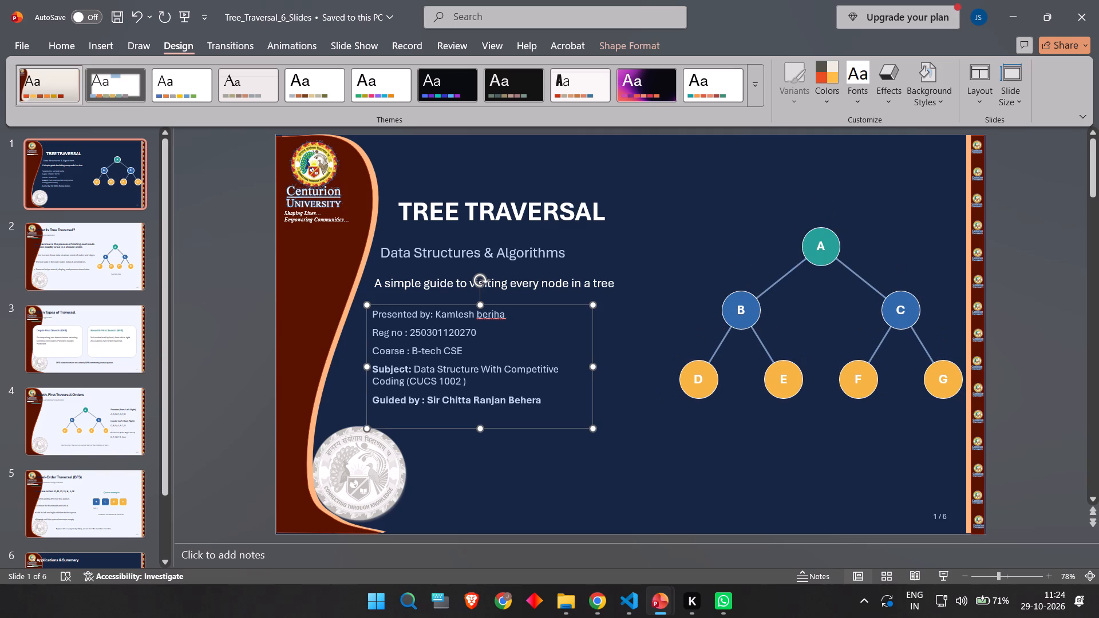
left_click_drag(595, 431, 664, 454)
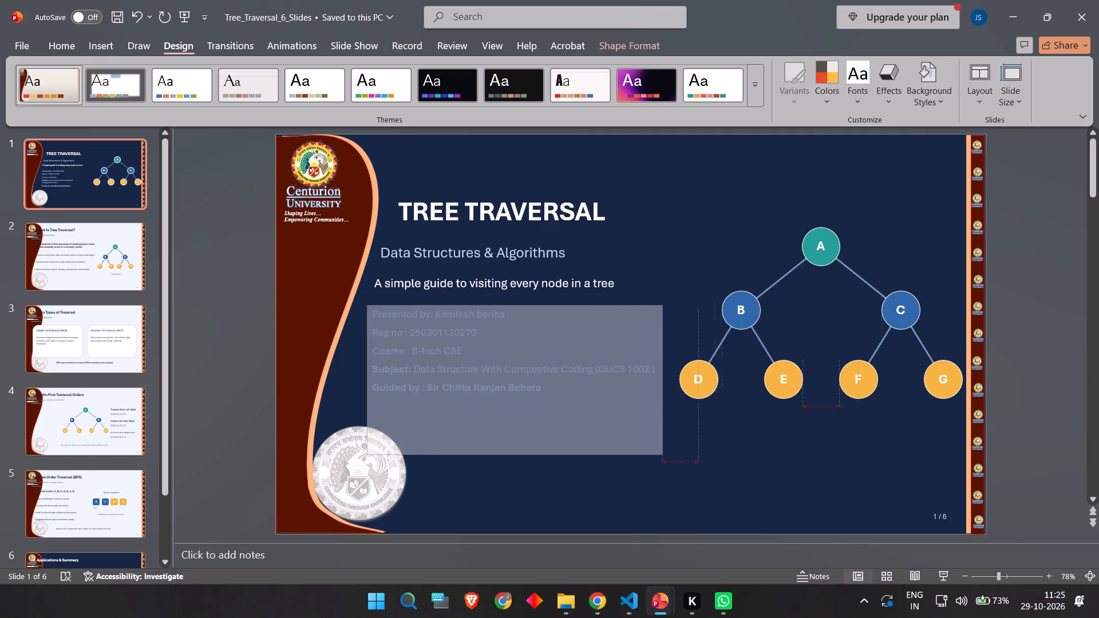
left_click_drag(664, 454, 667, 454)
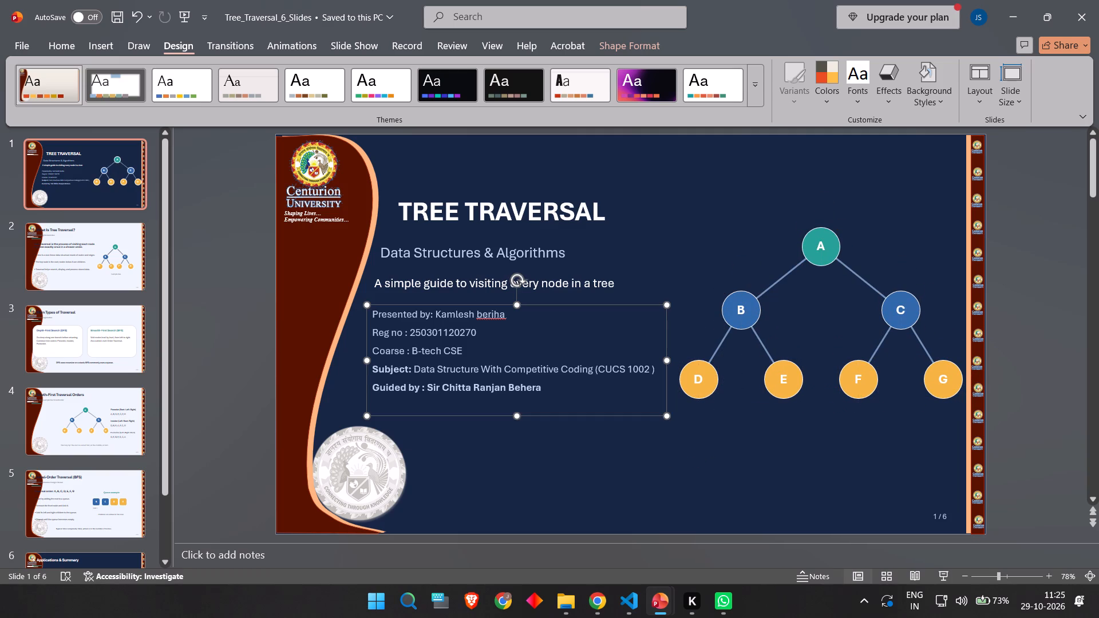
Set the font size of all the presenter detail lines, from "Presented by" to "Guided by", to 24.
left_click_drag(372, 311, 436, 316)
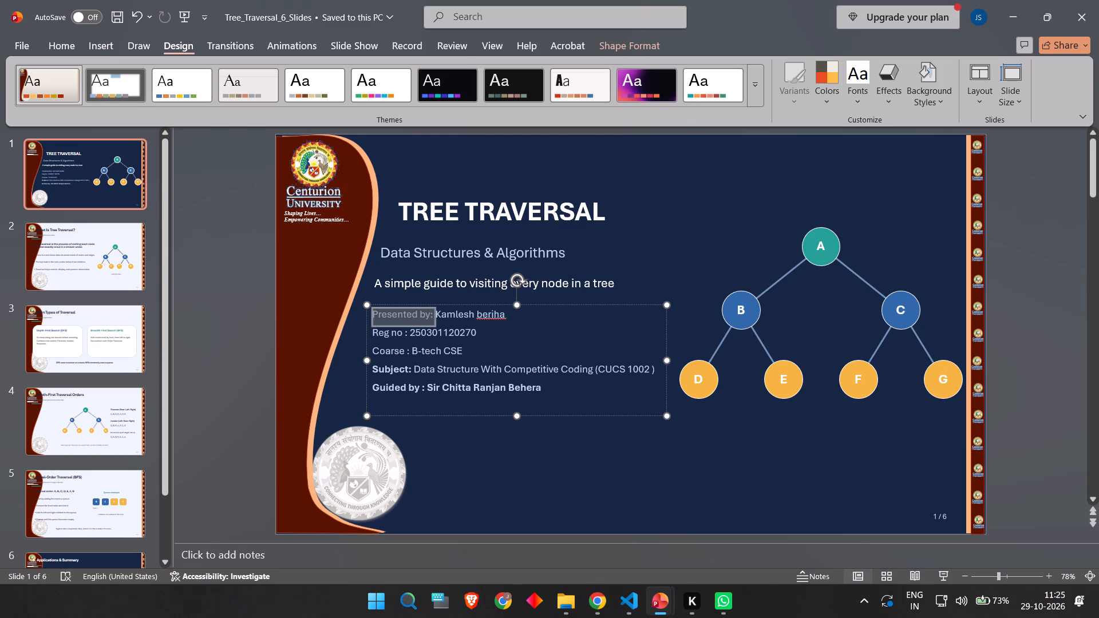
left_click_drag(436, 316, 558, 391)
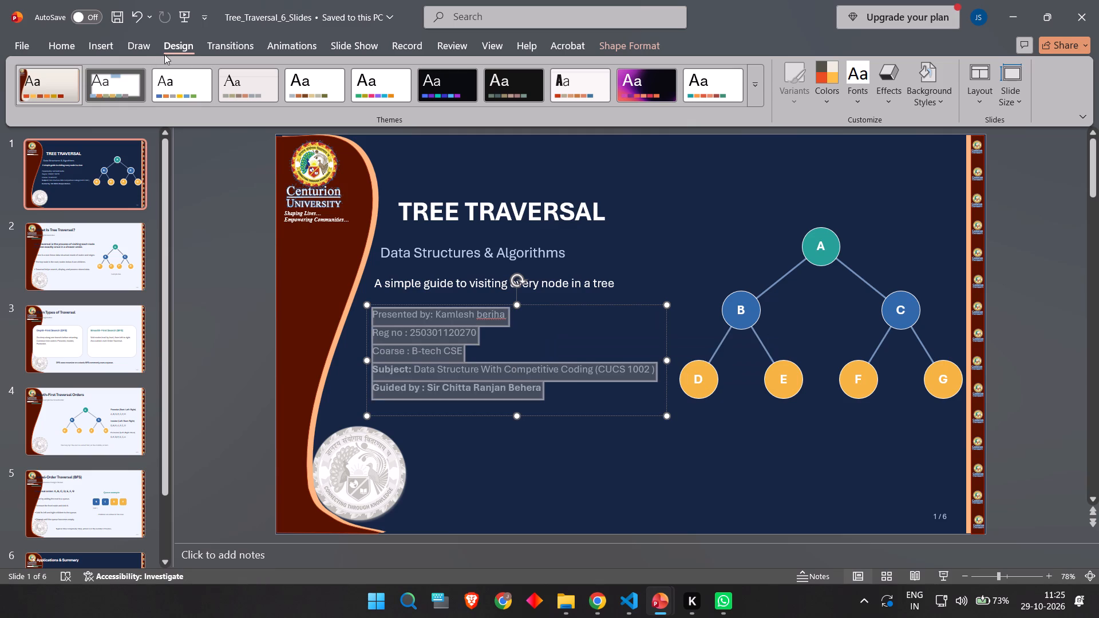
left_click(70, 45)
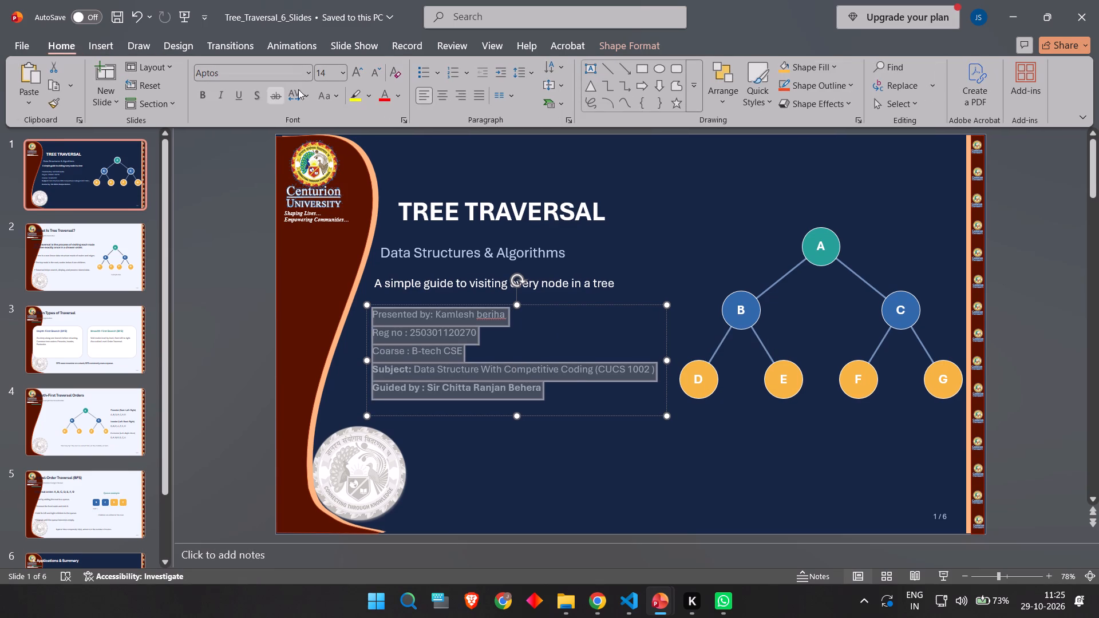
left_click(307, 72)
left_click(344, 73)
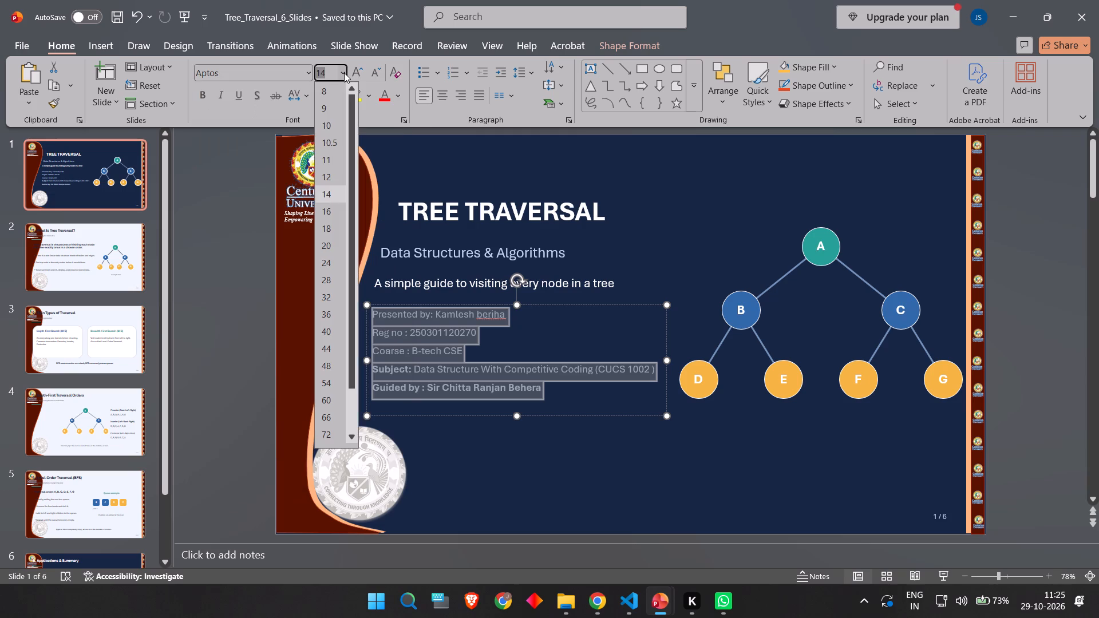
left_click(336, 261)
left_click(361, 437)
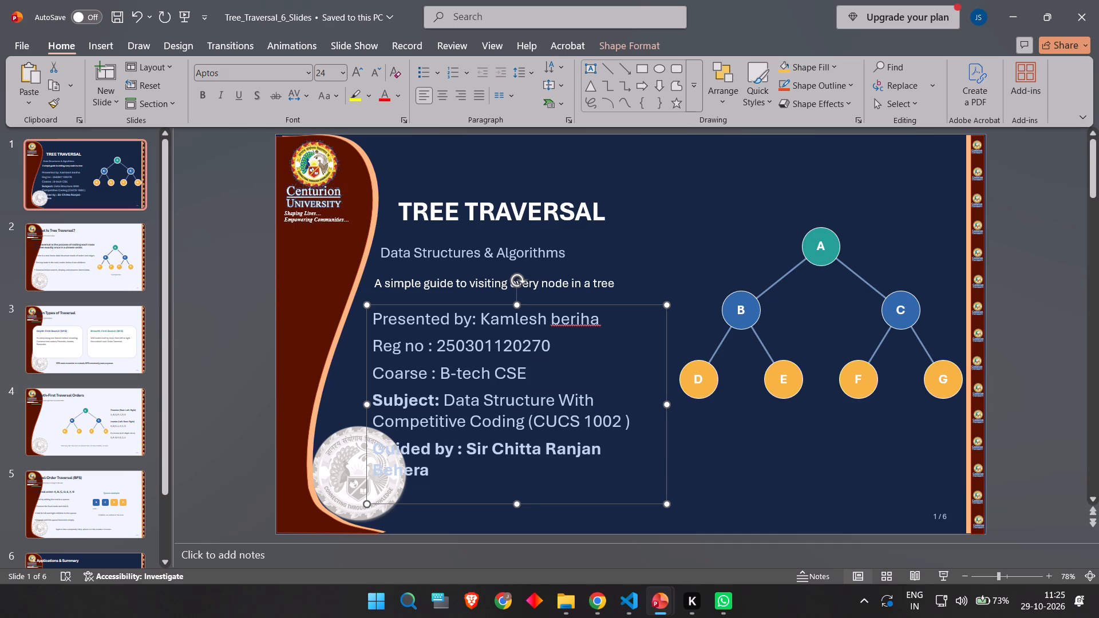
Widen the presenter details text box further so the "Guided by" text fits on one line.
left_click(373, 443)
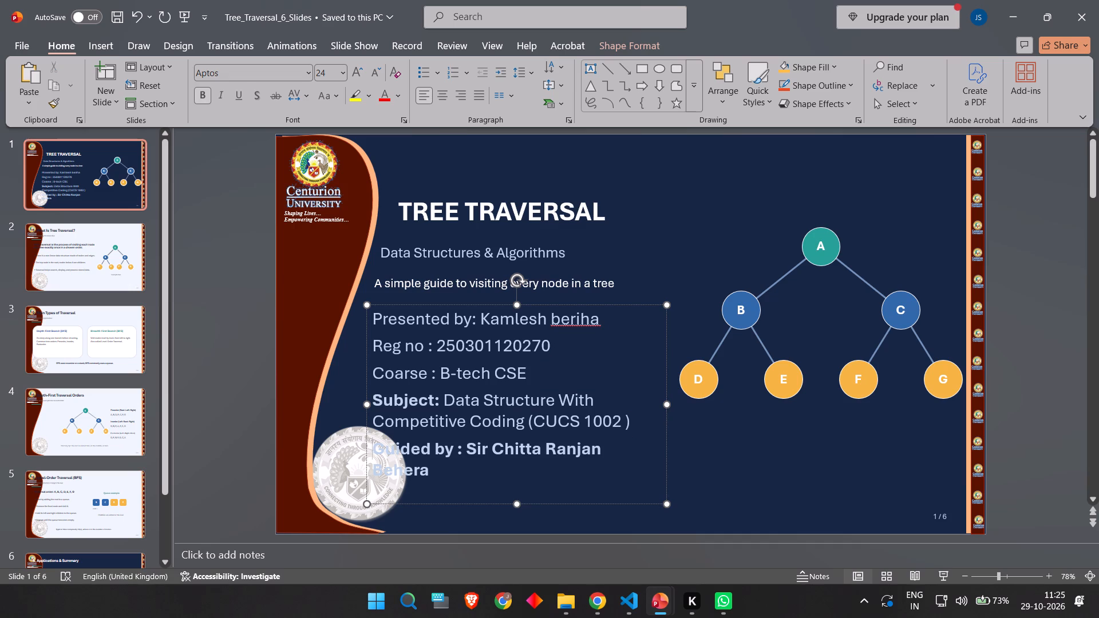
left_click_drag(666, 405, 687, 403)
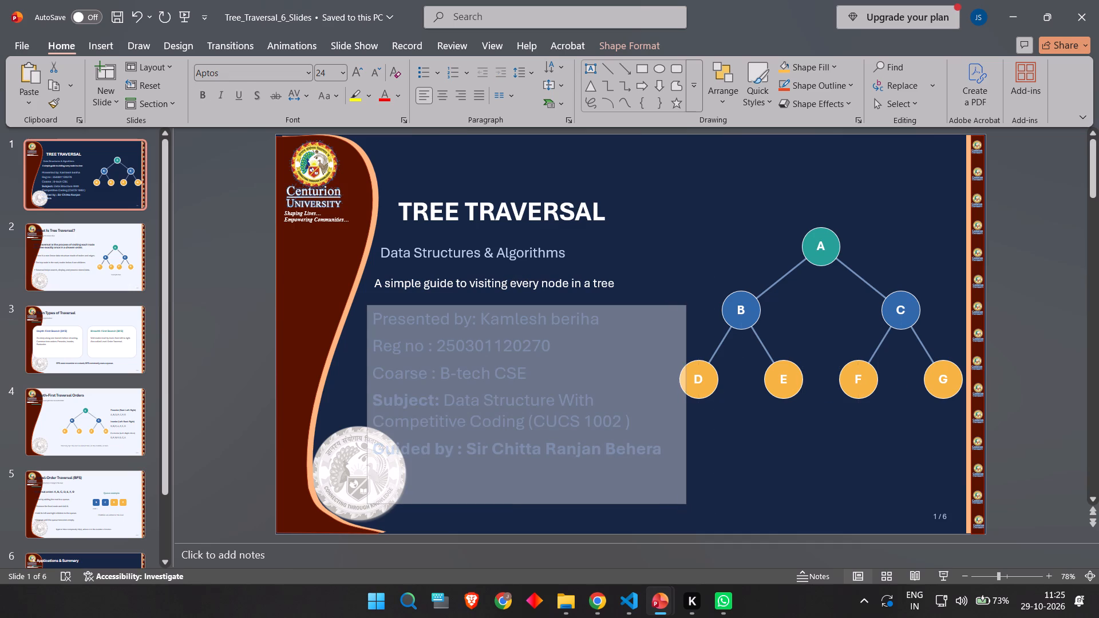
left_click_drag(687, 403, 706, 395)
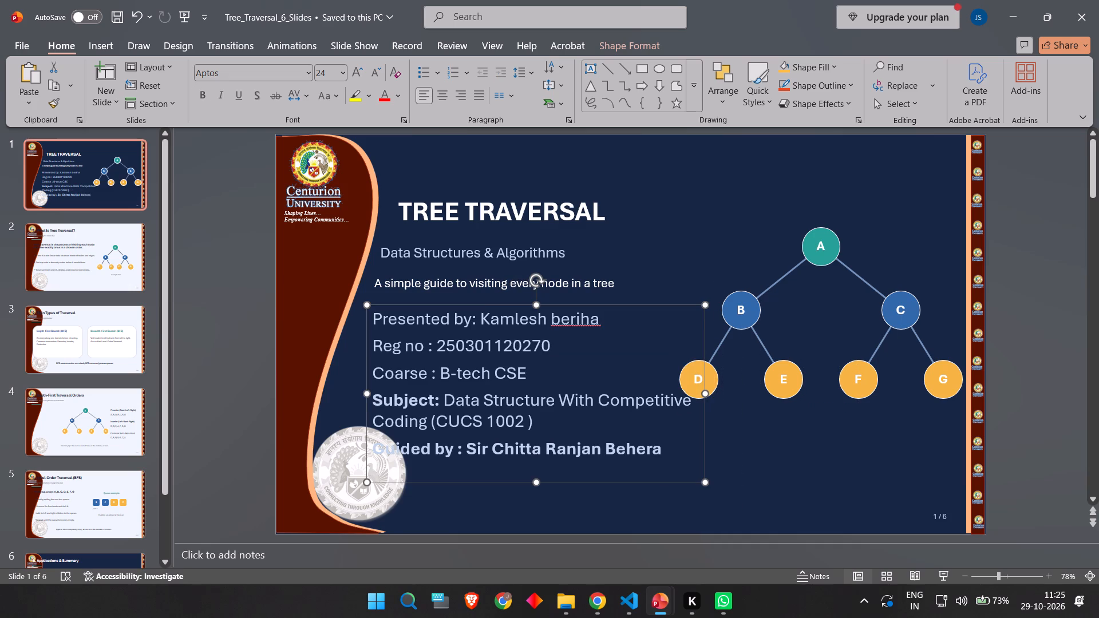
Shift the presenter details text box slightly up and leftward, starting just below the tagline on the title slide.
left_click_drag(576, 305, 562, 301)
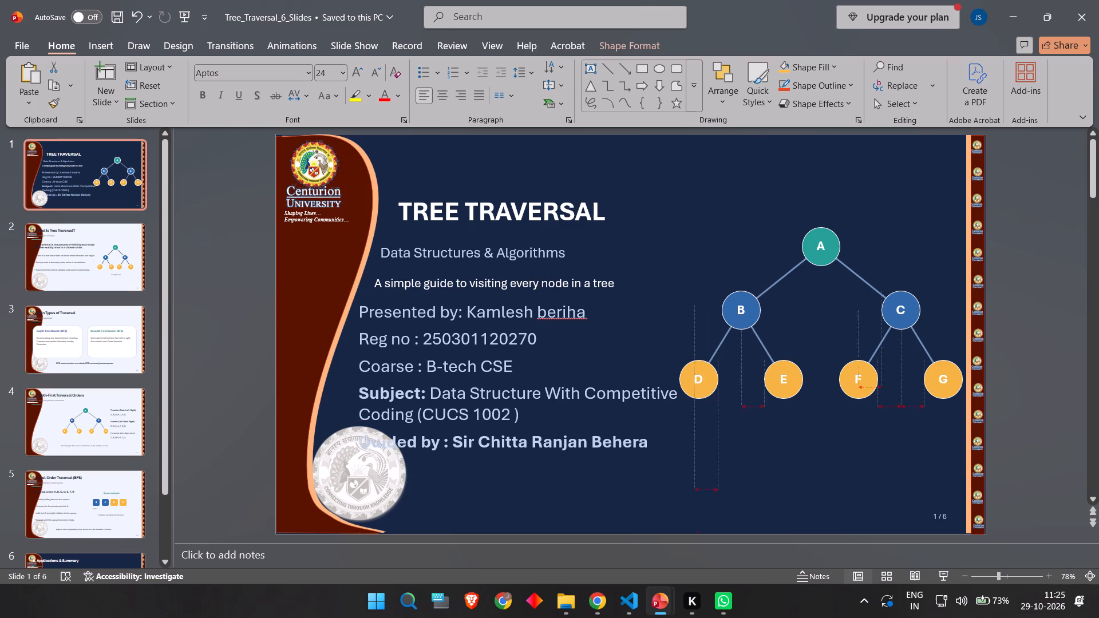
left_click_drag(562, 301, 570, 291)
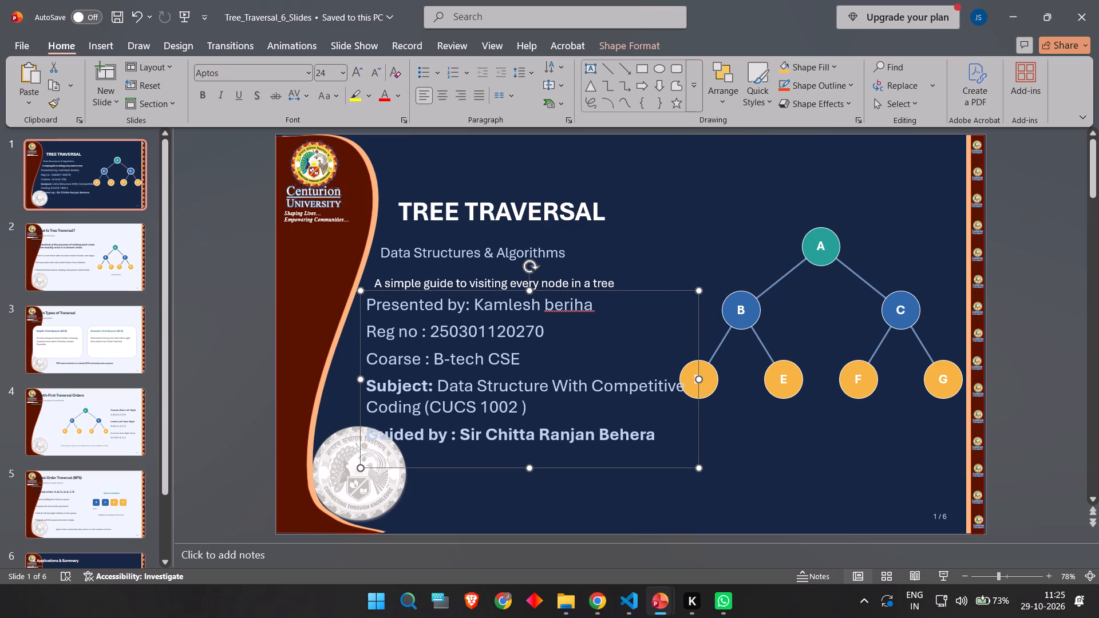
Delete the "Data Structures & Algorithms" subtitle text box from the title slide.
left_click_drag(527, 251, 583, 241)
key("Delete")
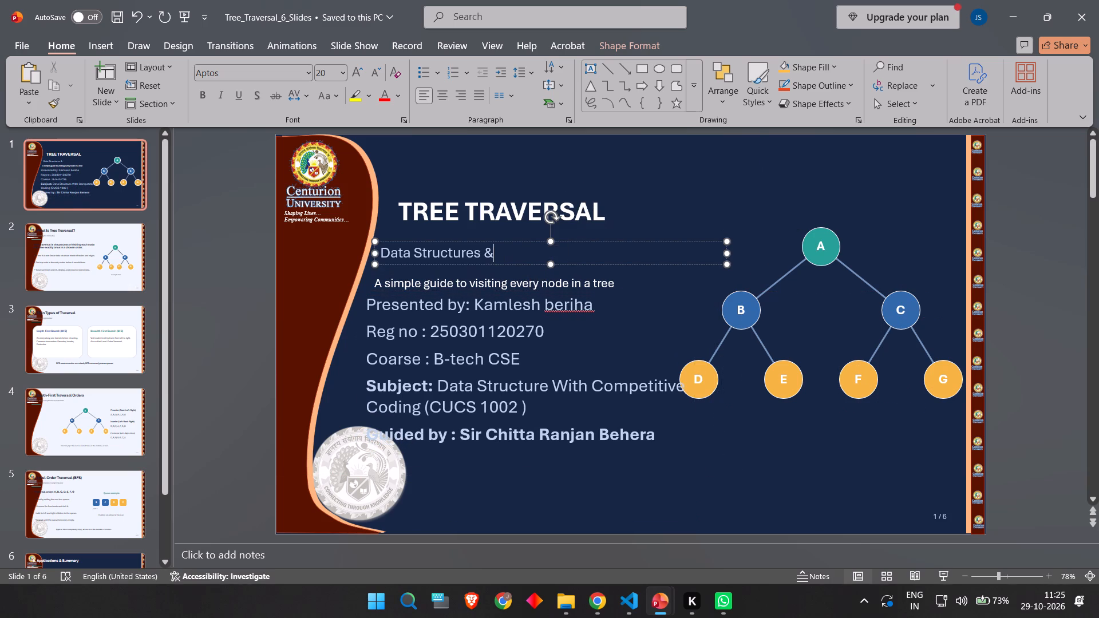
left_click(590, 240)
key("Delete")
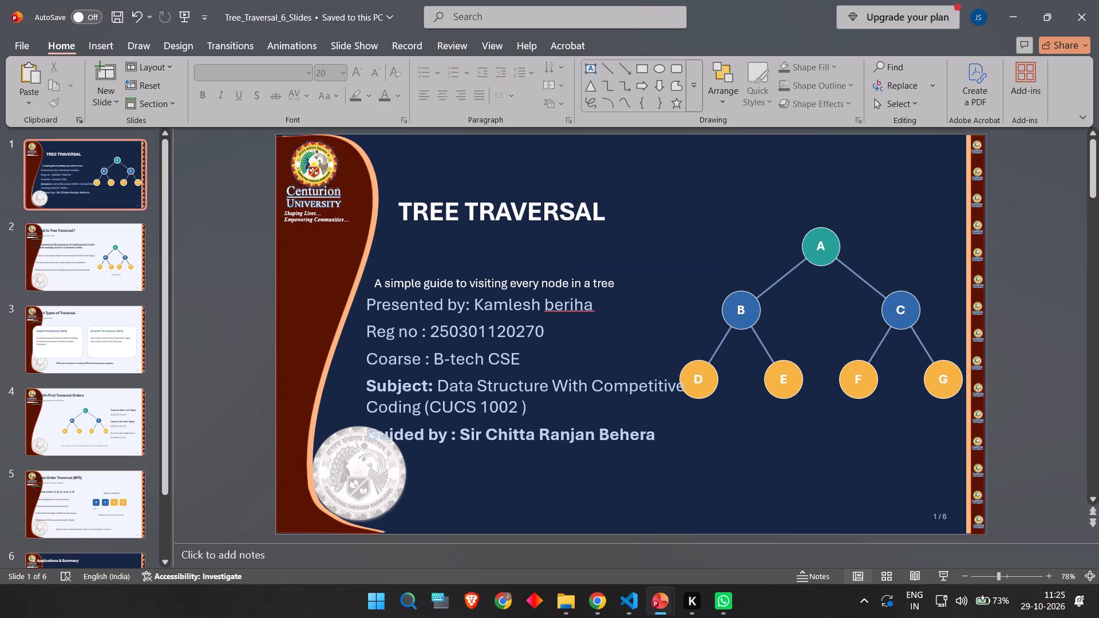
Move the tagline "A simple guide to visiting every node in a tree" up to sit directly beneath the TREE TRAVERSAL title.
left_click(555, 275)
left_click_drag(558, 275, 568, 229)
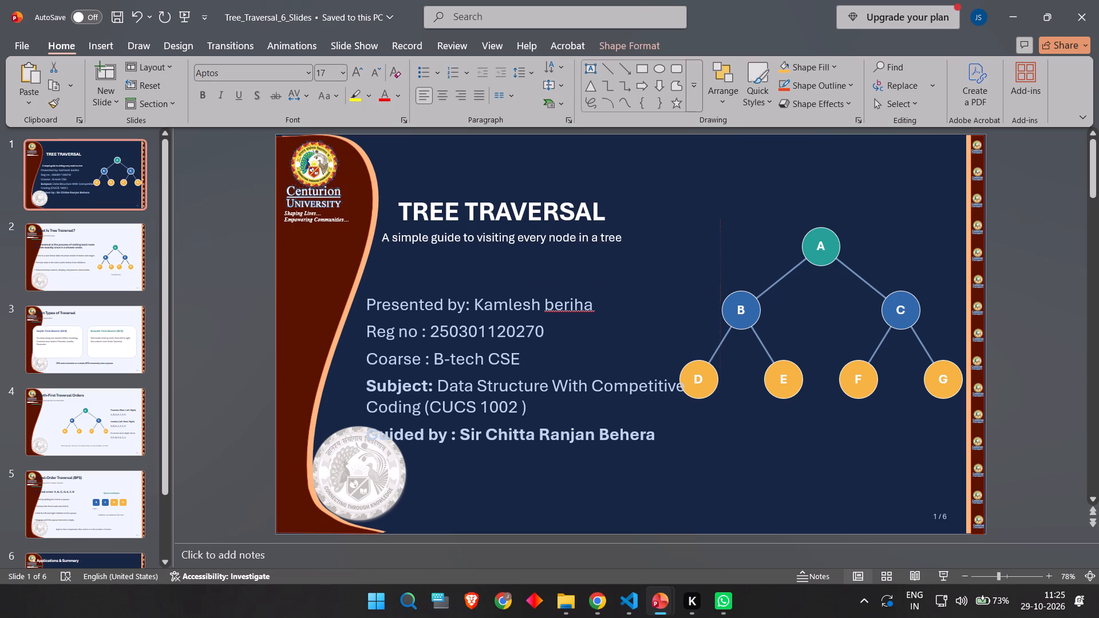
left_click_drag(568, 229, 571, 234)
Move the presenter details text box up so the "Guided by" line clears the round seal.
left_click(471, 305)
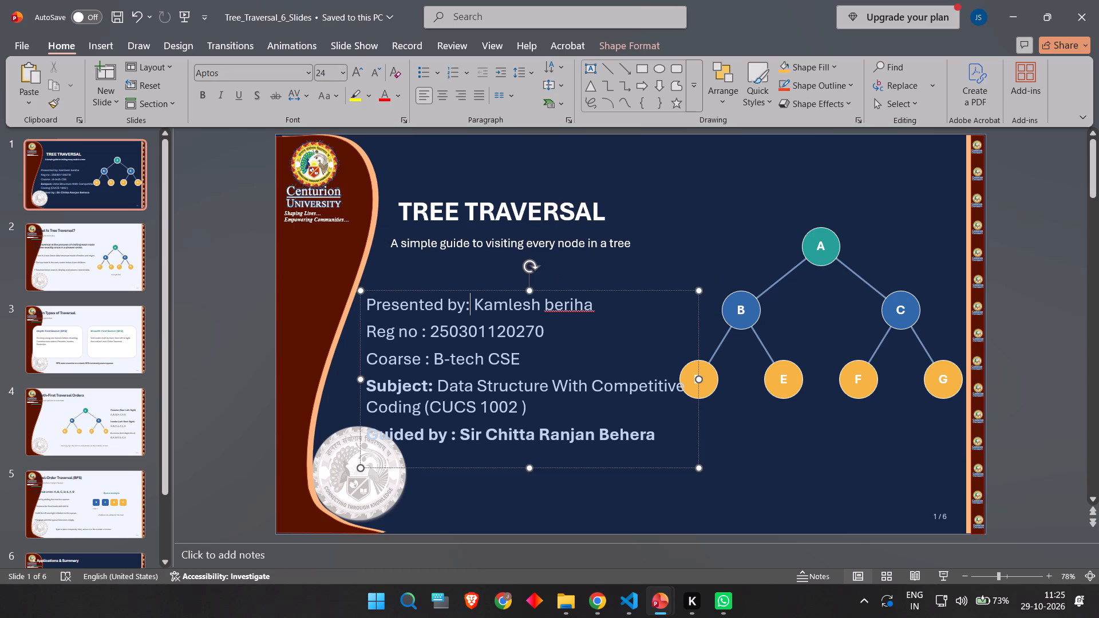
left_click_drag(477, 291, 477, 274)
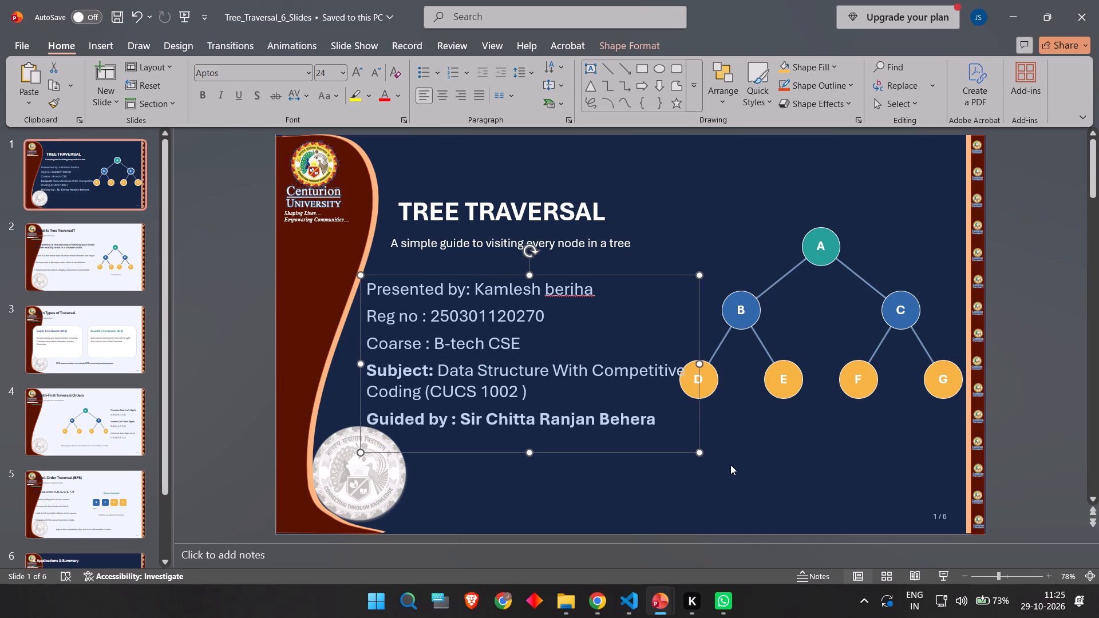
left_click(730, 465)
On slide 2, move the title "1. What Is Tree Traversal?" and the subtitle "Understanding the basic idea" rightward, clear of the university logo.
left_click(101, 248)
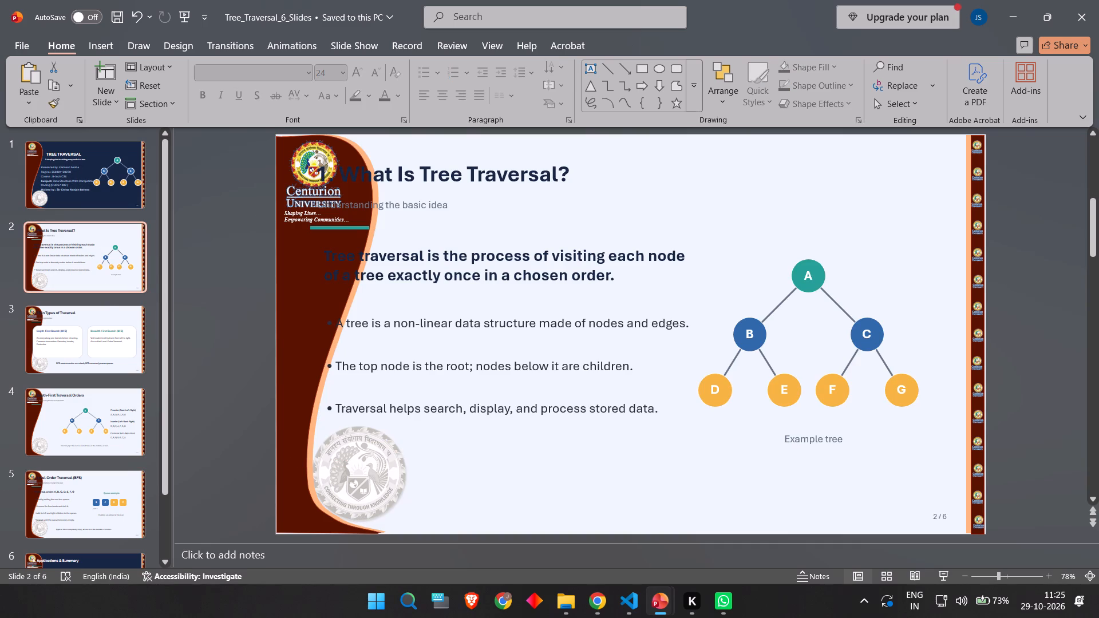
left_click(412, 169)
left_click_drag(430, 160, 515, 156)
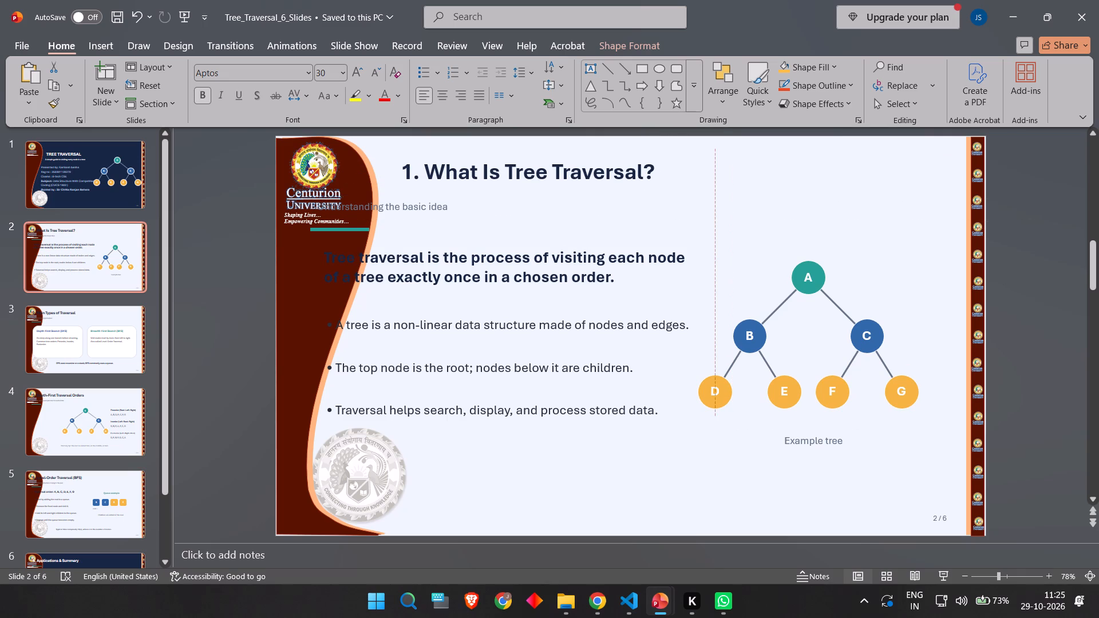
left_click_drag(515, 156, 514, 156)
left_click_drag(422, 207, 419, 195)
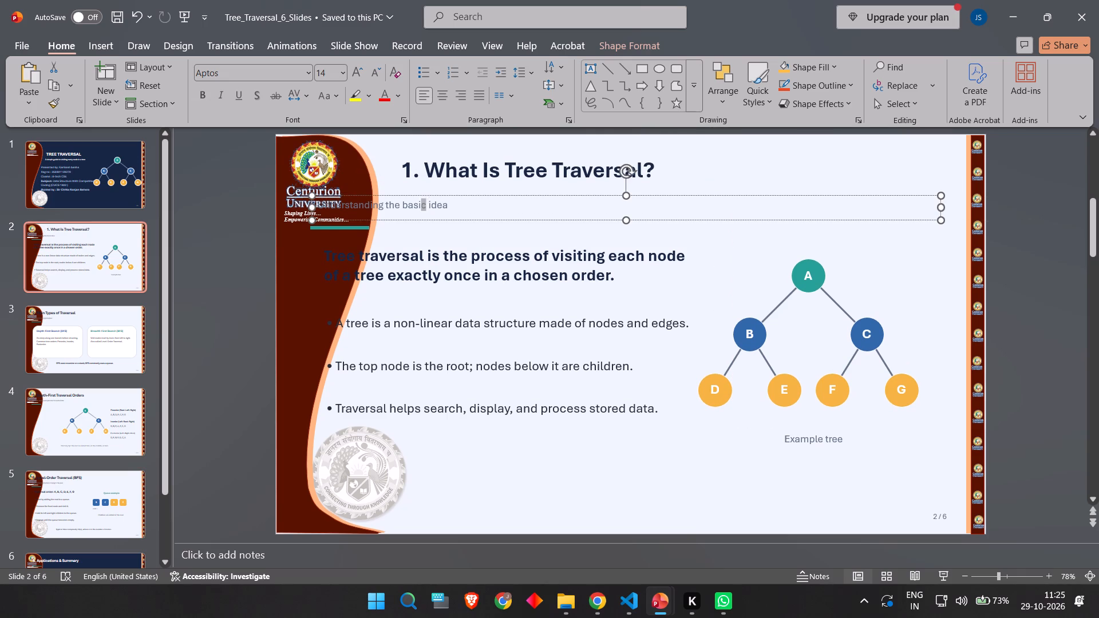
left_click_drag(419, 195, 413, 192)
left_click_drag(452, 194, 532, 186)
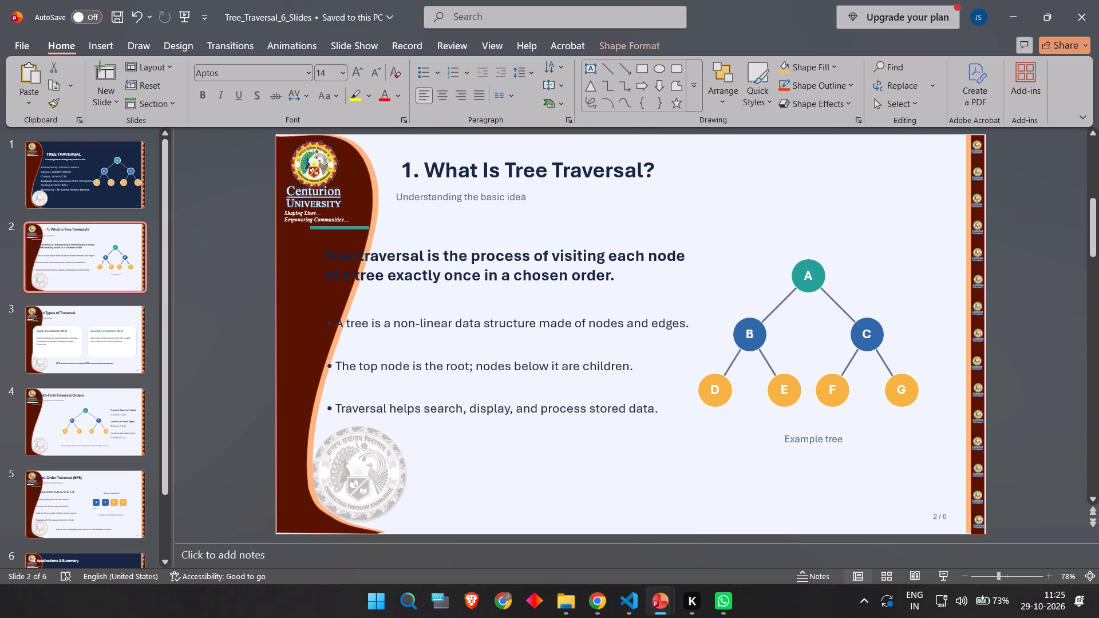
left_click_drag(532, 186, 536, 186)
Move slide 2's bold definition text box rightward and slightly up, clear of the curved maroon border.
left_click(476, 252)
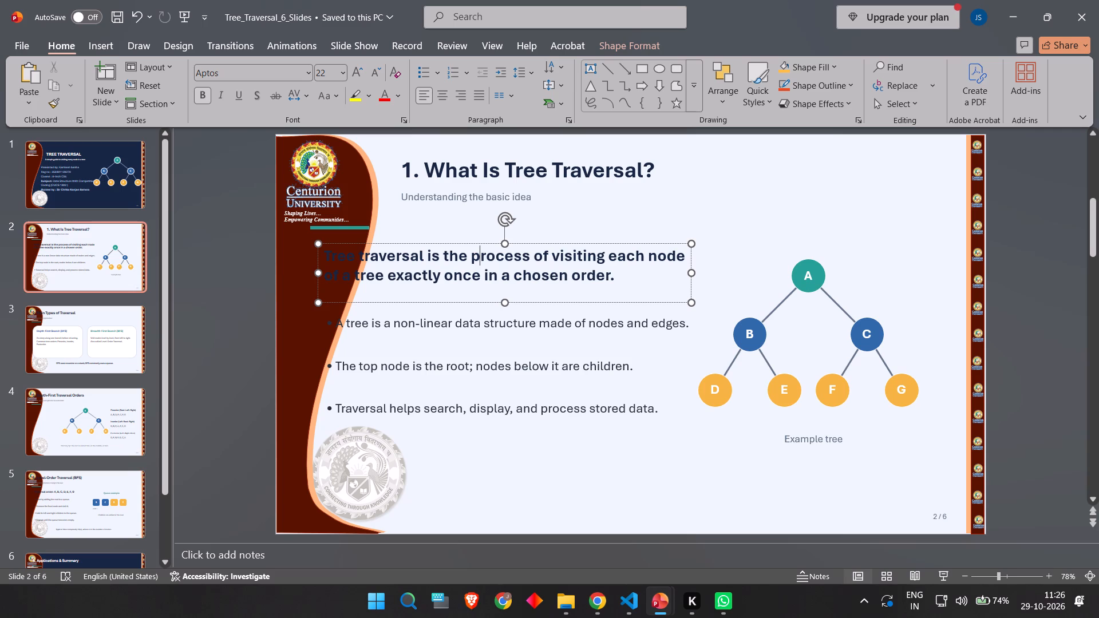
left_click_drag(627, 240, 677, 230)
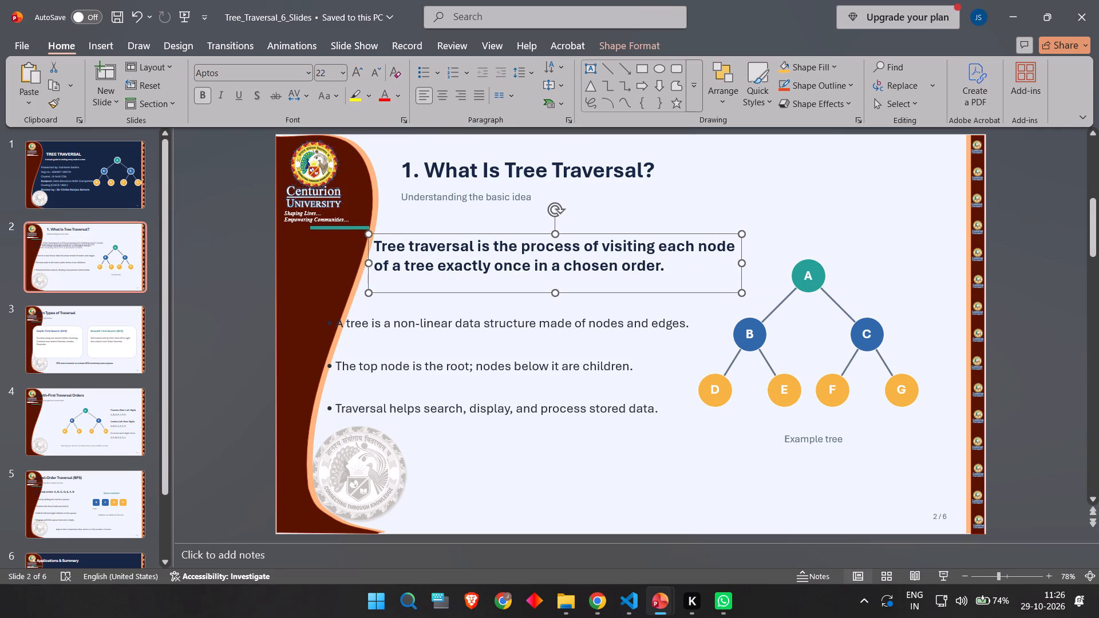
Move slide 2's three bullet text boxes together rightward, off the curved maroon border.
left_click(441, 324)
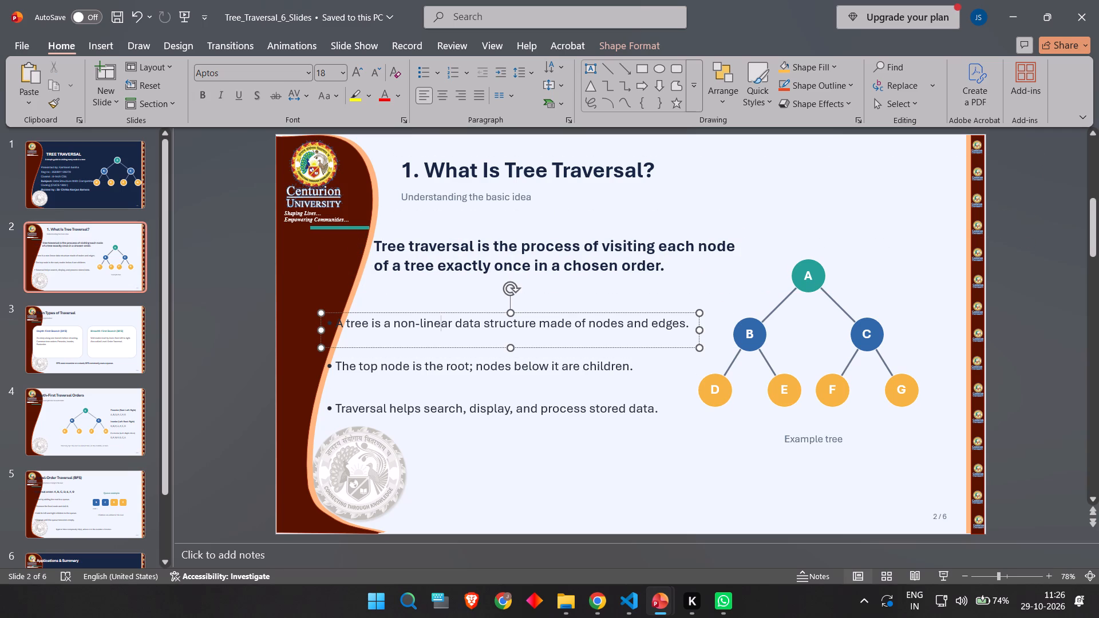
left_click_drag(308, 299, 702, 457)
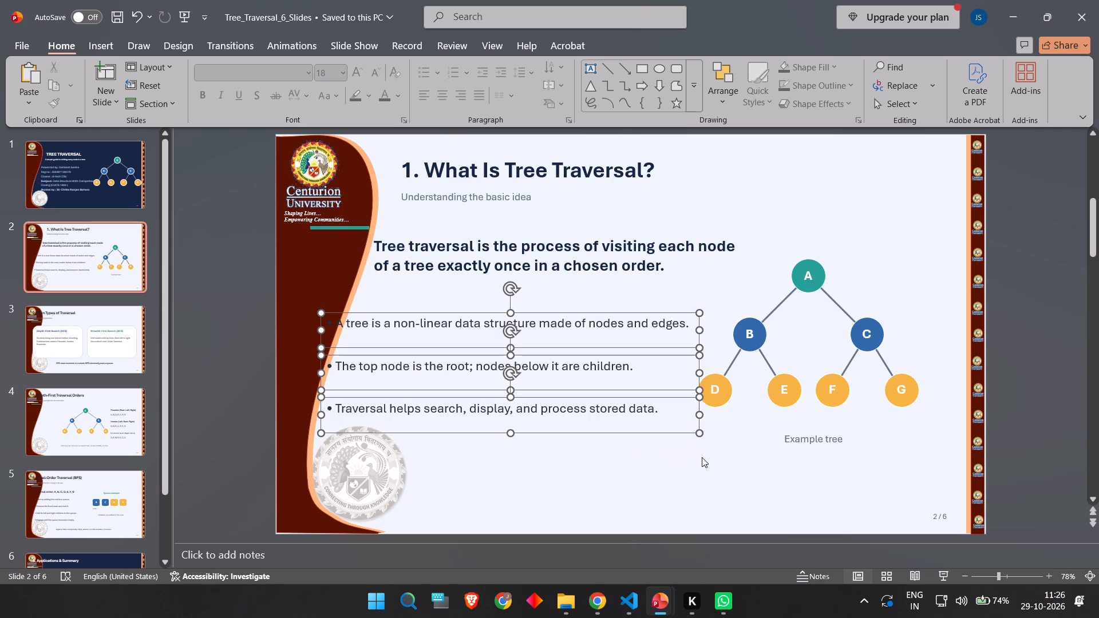
key("Right")
key("Right")
key("Right")
key("Right")
key("Right")
key("Right")
key("Right")
key("Right")
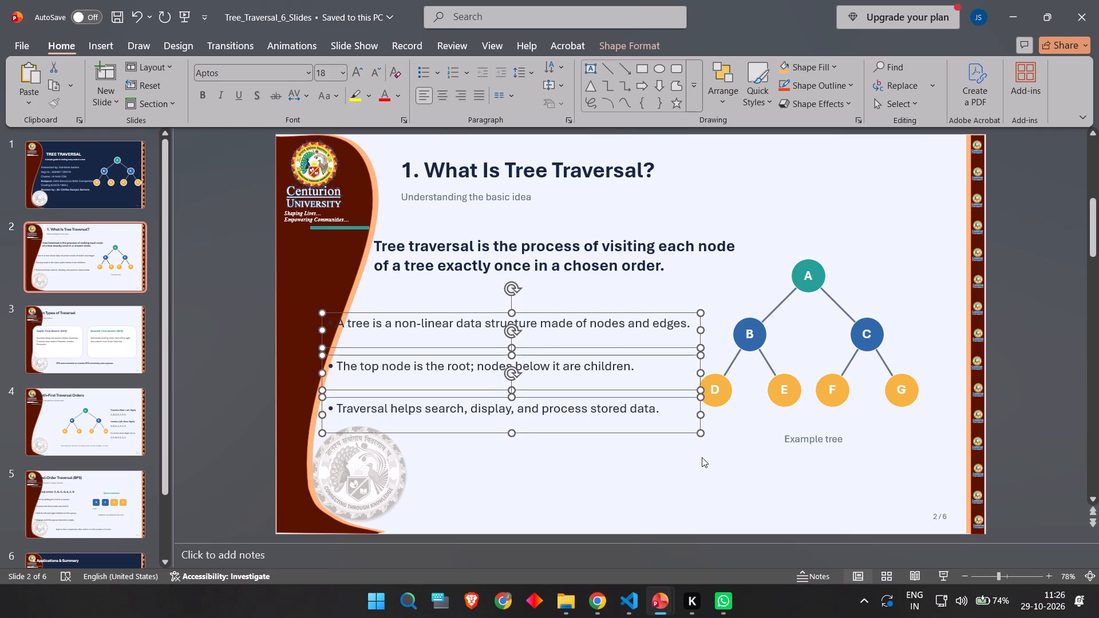
key("Right")
key("Right")
key("Right")
key("Right")
key("Right")
key("Right")
key("Right")
key("Right")
key("Right")
key("Right")
key("Right")
key("Right")
key("Right")
key("Right")
key("Right")
key("Right")
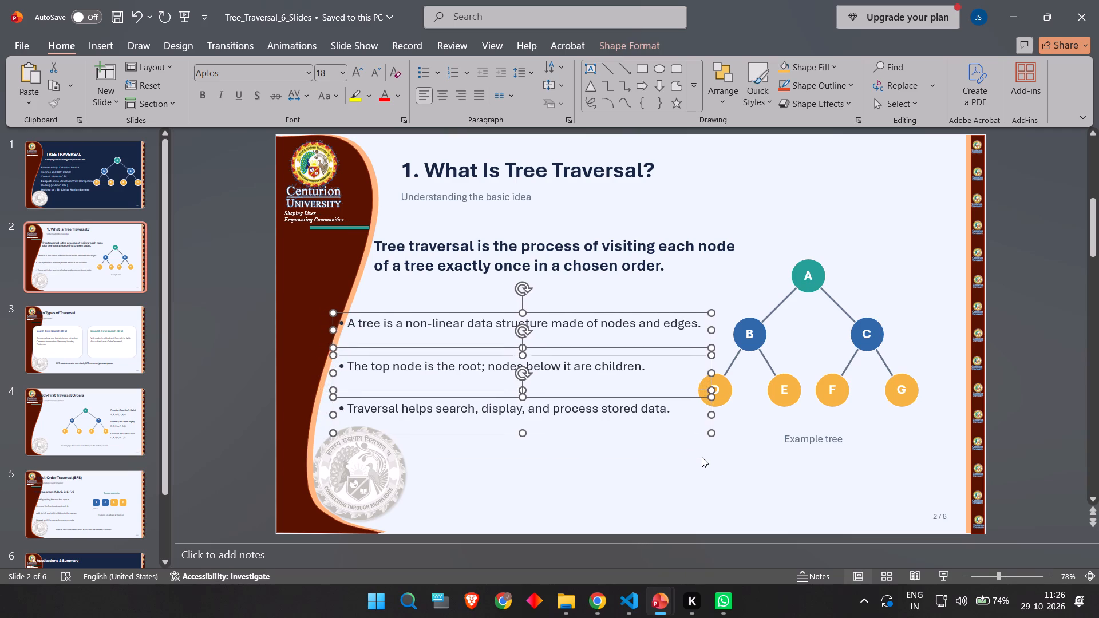
key("Right")
left_click(556, 492)
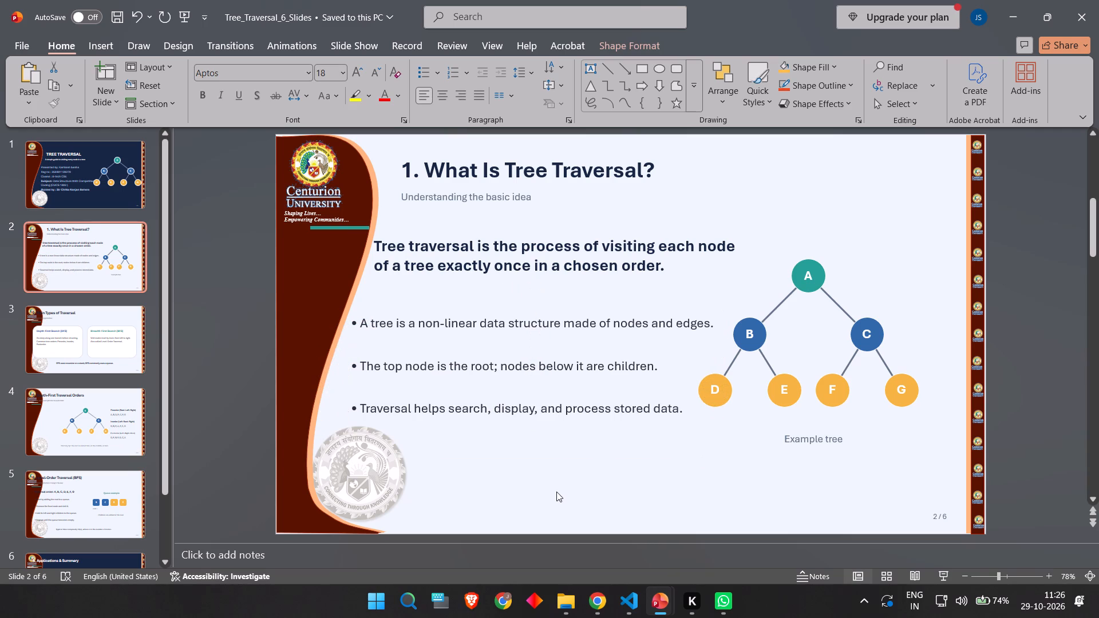
Move slide 2's teal accent line rightward, off the maroon border and under the subtitle.
left_click(340, 223)
key("Right")
key("Right")
key("Right")
key("Right")
key("Right")
key("Right")
key("Right")
key("Right")
key("Right")
key("Right")
key("Right")
key("Right")
key("Right")
key("Right")
key("Right")
key("Right")
key("Right")
key("Right")
key("Right")
key("Right")
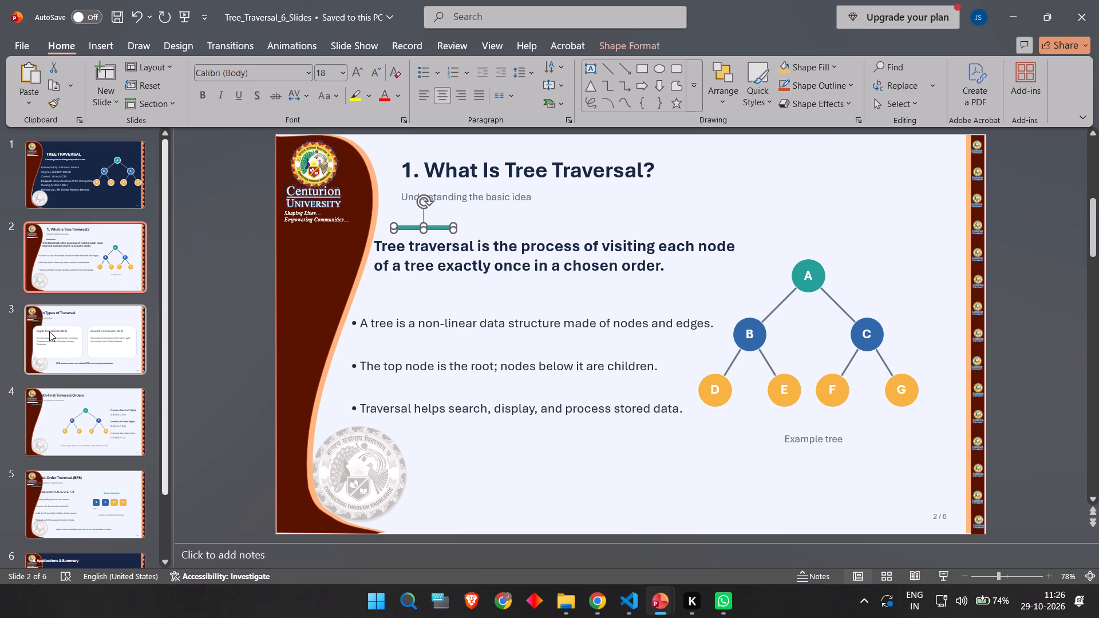
On slide 3, move the title "2. Main Types of Traversal", its subtitle and the teal accent line together rightward, clear of the logo.
left_click(73, 316)
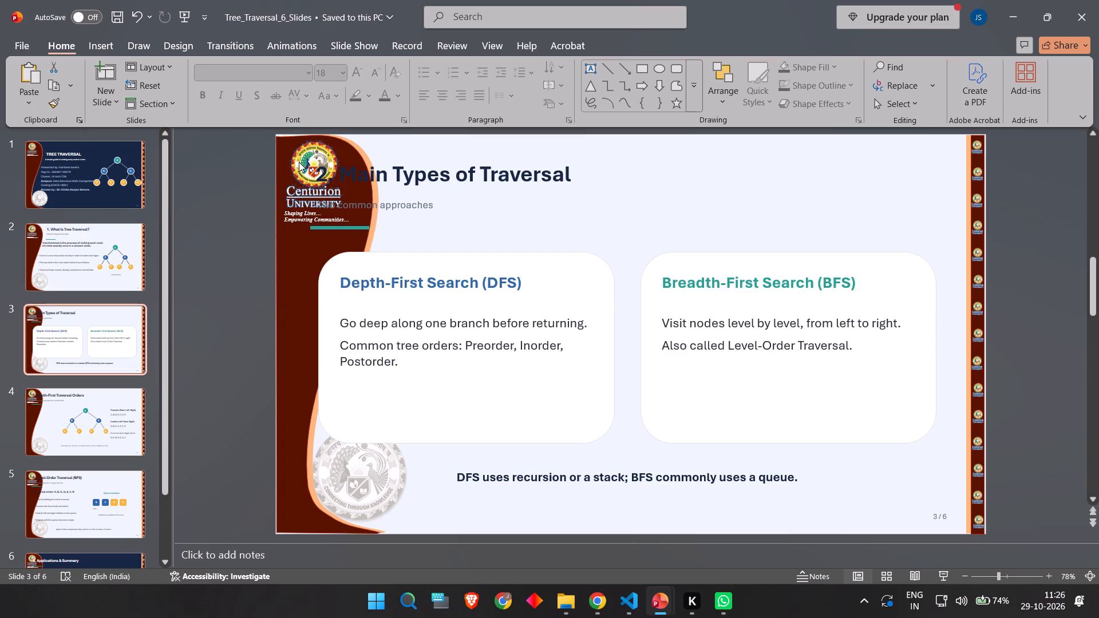
left_click_drag(298, 162, 595, 235)
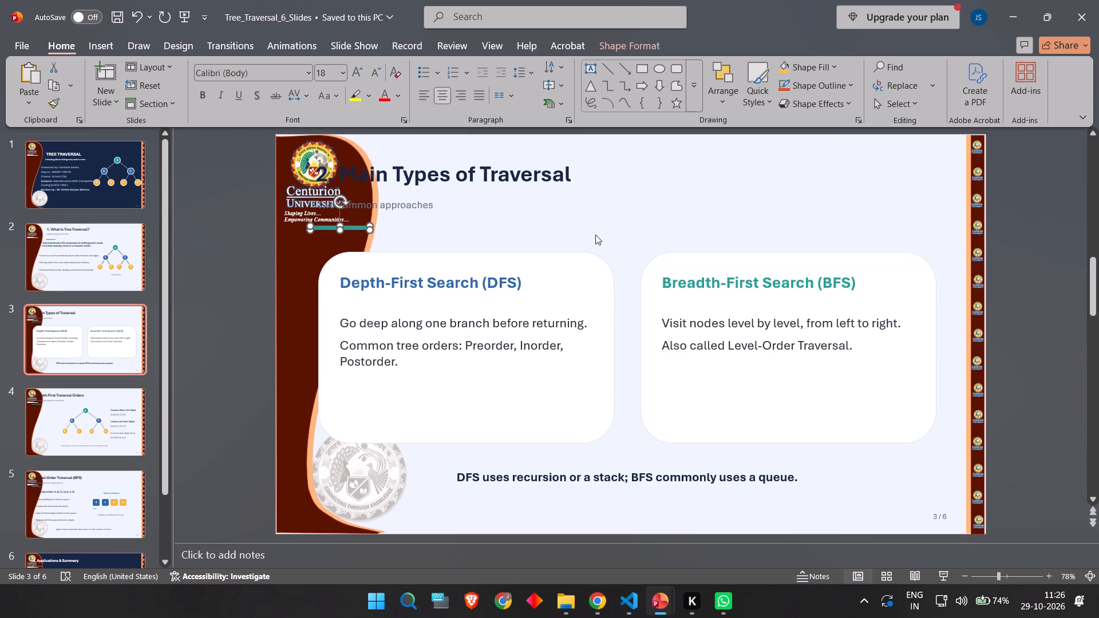
left_click(405, 175)
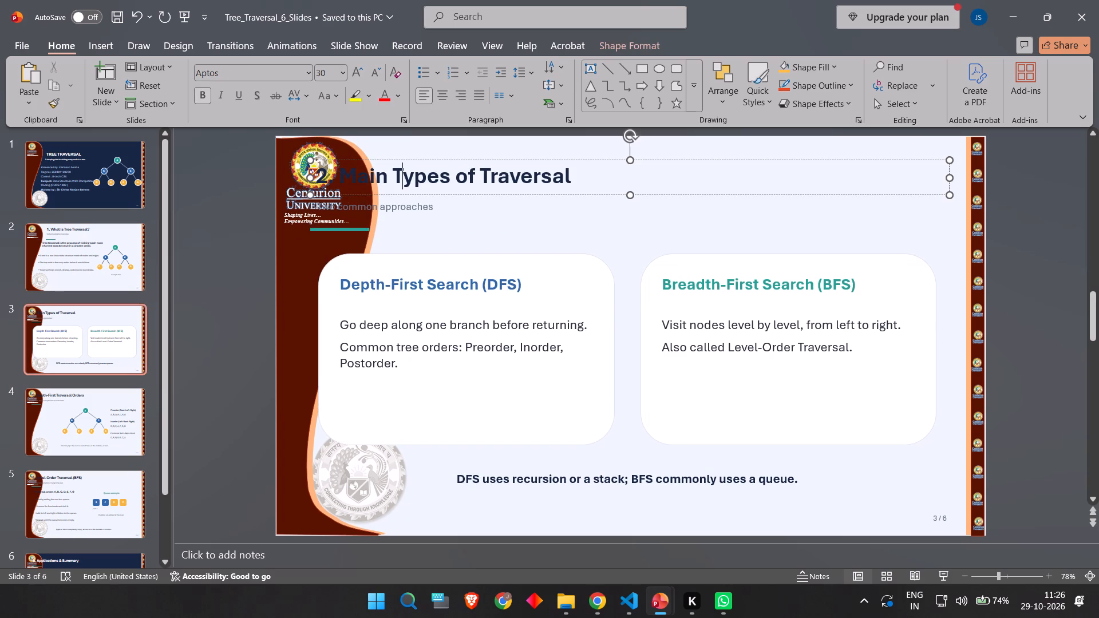
left_click(359, 164, "ctrl")
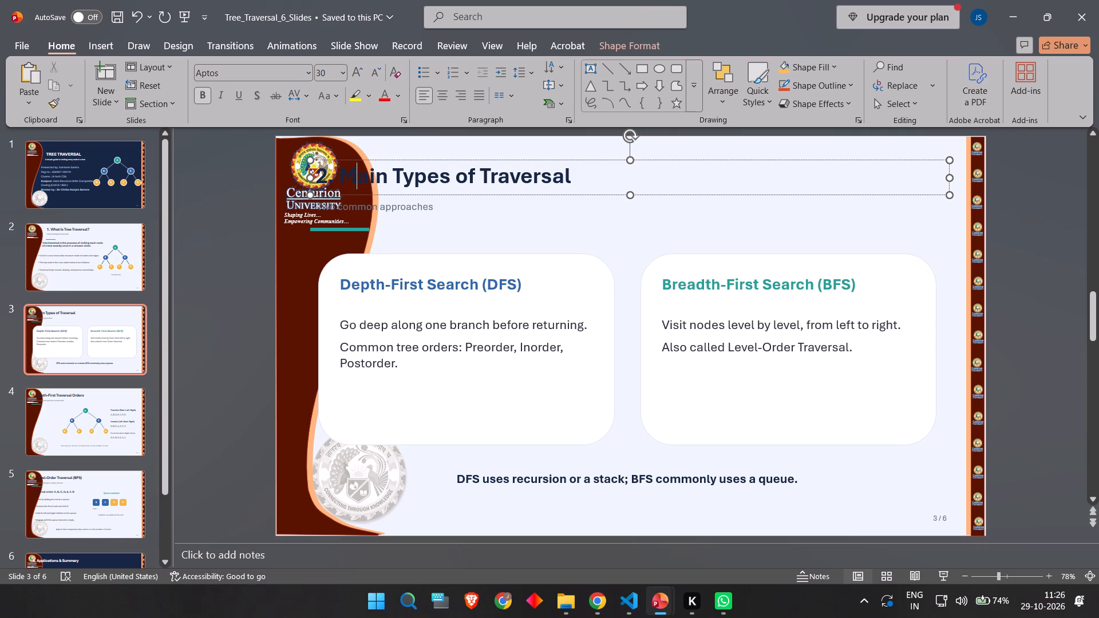
left_click(382, 155, "ctrl")
left_click(387, 172, "ctrl")
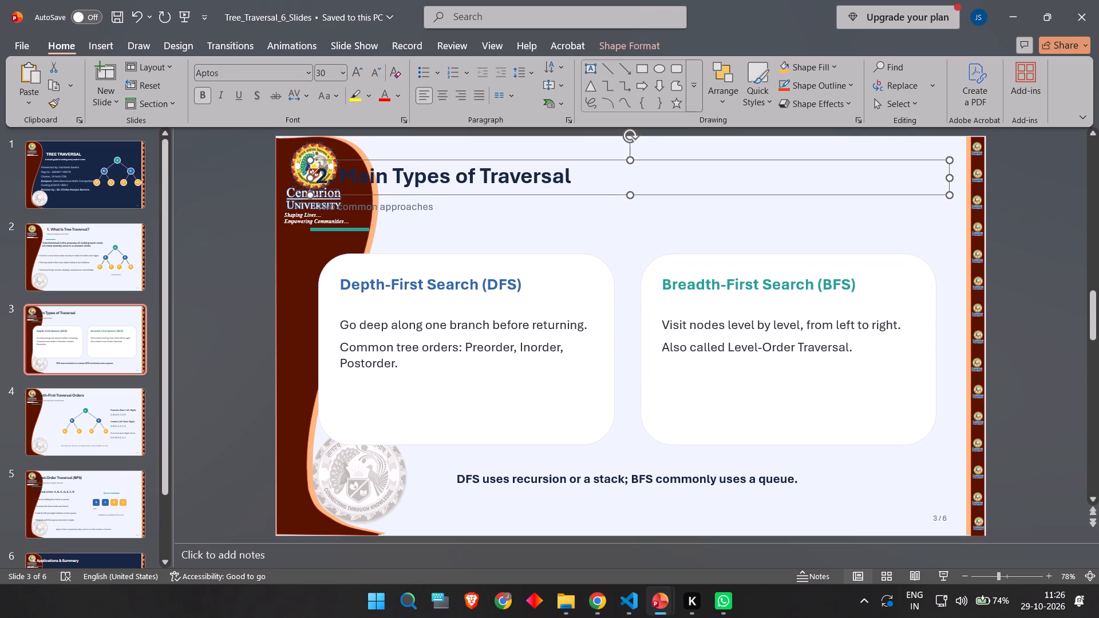
left_click(397, 169, "ctrl")
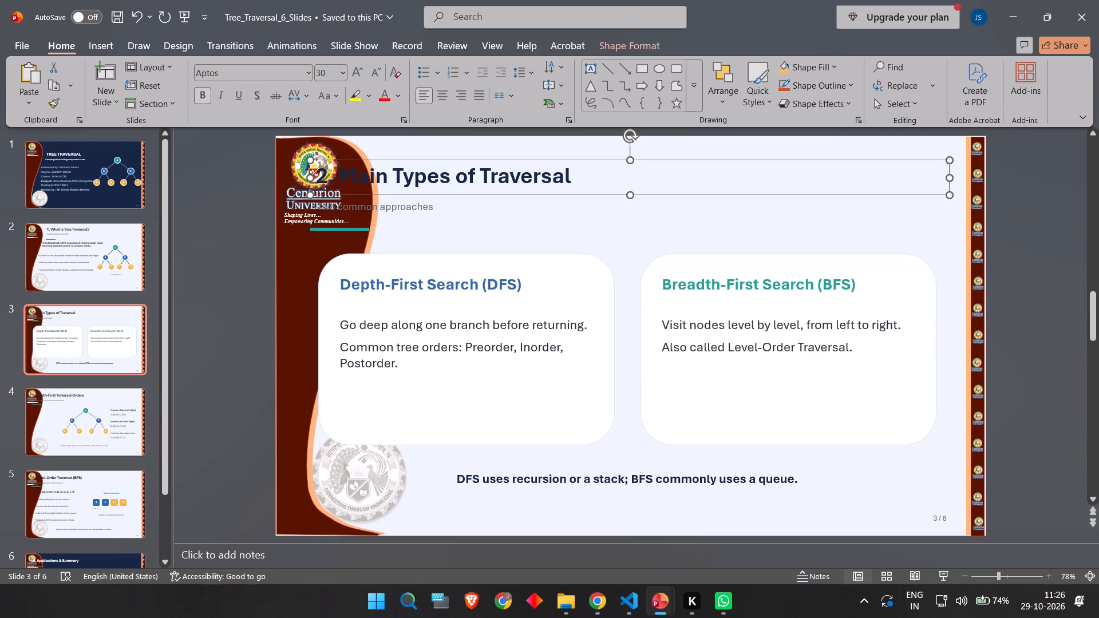
left_click(385, 205, "ctrl")
left_click(349, 228, "ctrl")
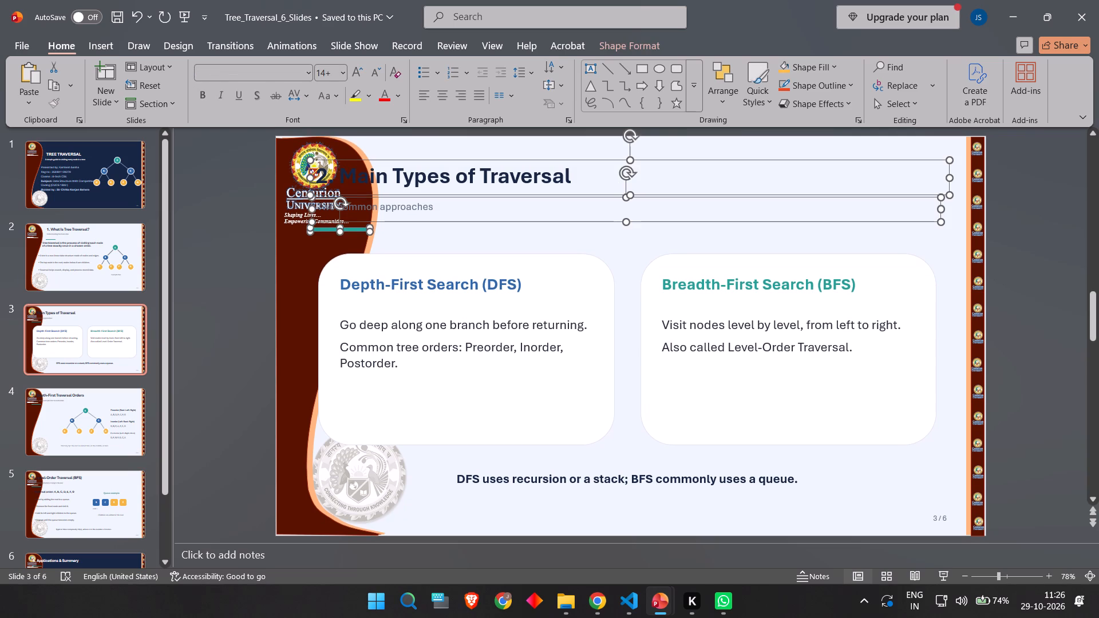
key("Right")
key("Right")
key("Right")
key("Right")
key("Right")
key("Right")
key("Right")
key("Right")
key("Right")
key("Right")
key("Right")
key("Right")
key("Right")
key("Right")
key("Right")
key("Right")
key("Right")
key("Right")
key("Right")
key("Right")
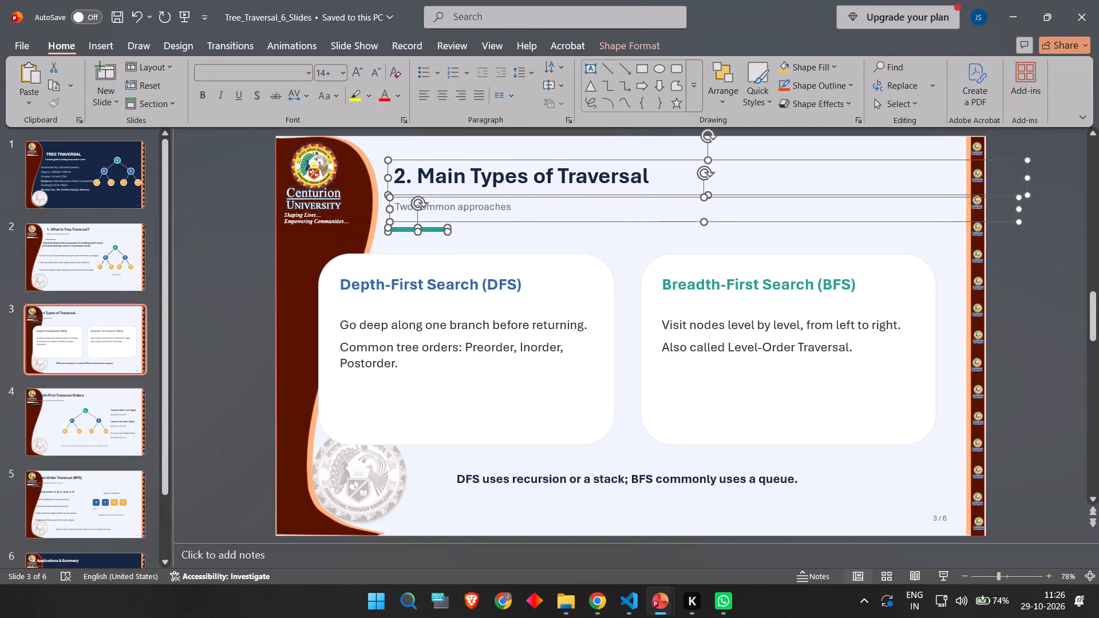
left_click(298, 251)
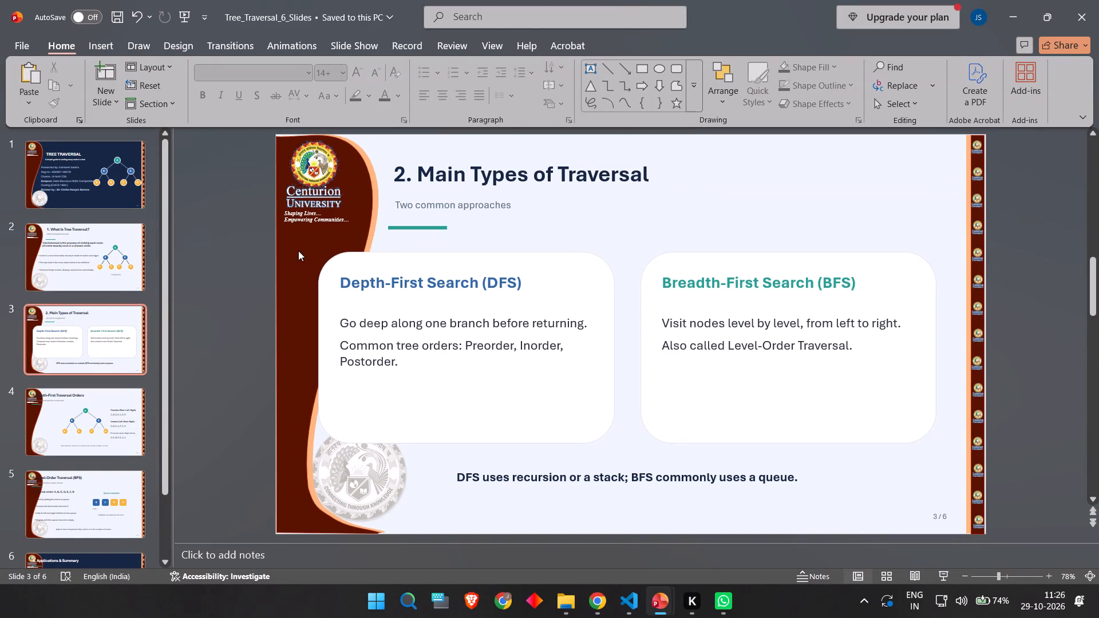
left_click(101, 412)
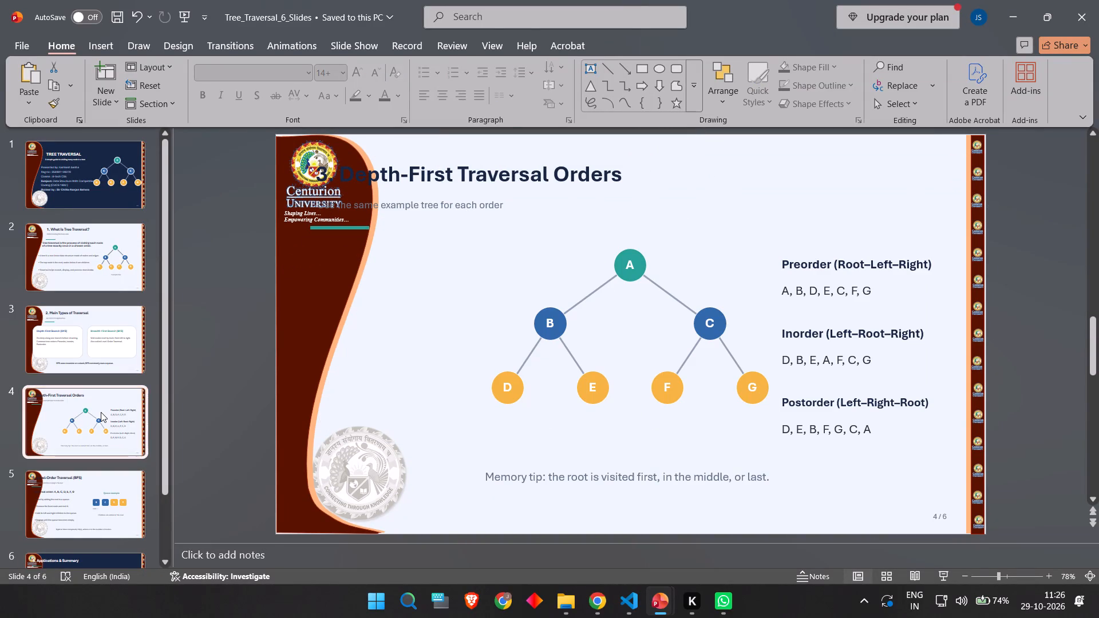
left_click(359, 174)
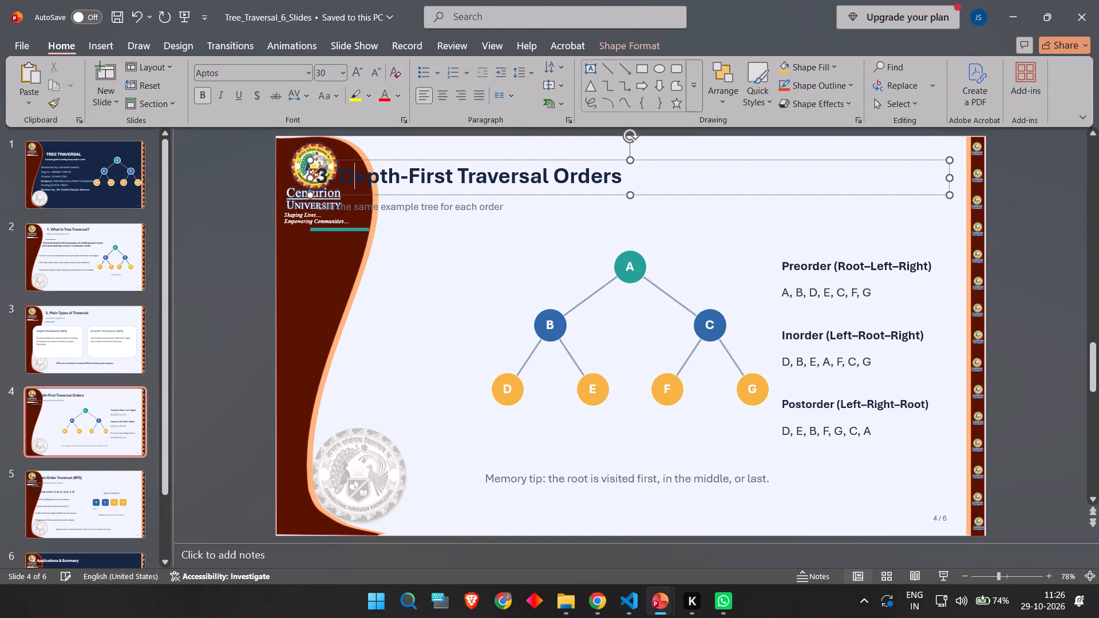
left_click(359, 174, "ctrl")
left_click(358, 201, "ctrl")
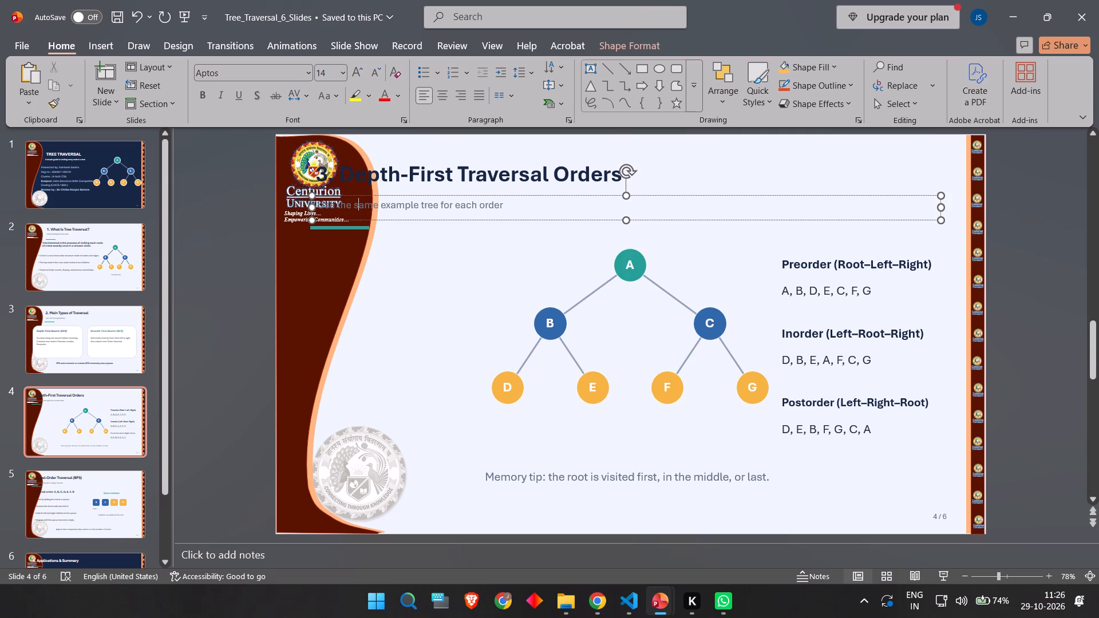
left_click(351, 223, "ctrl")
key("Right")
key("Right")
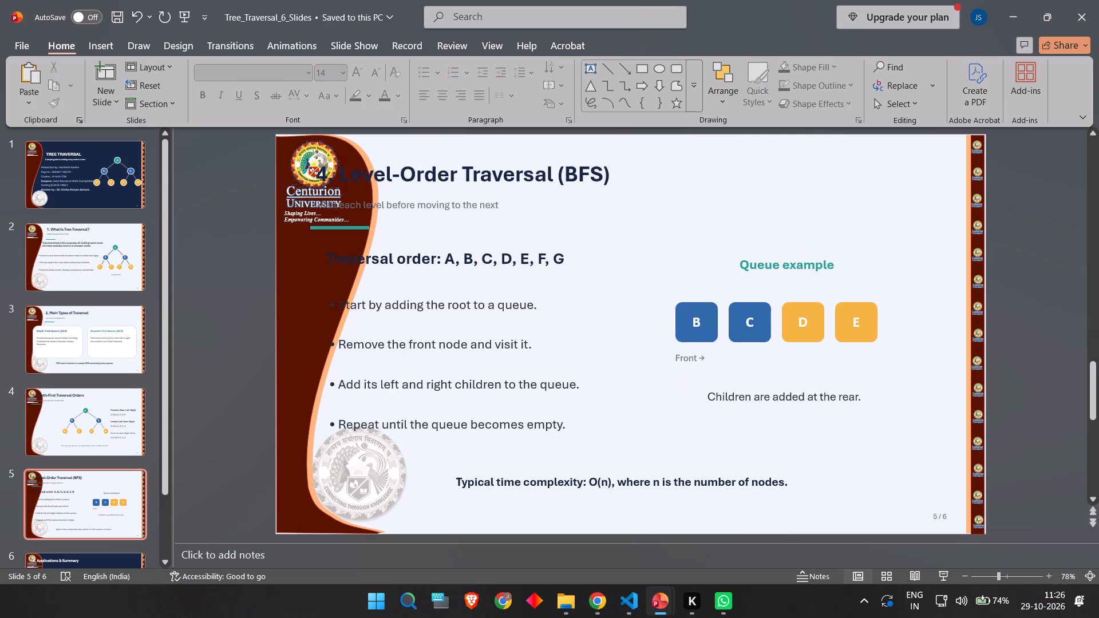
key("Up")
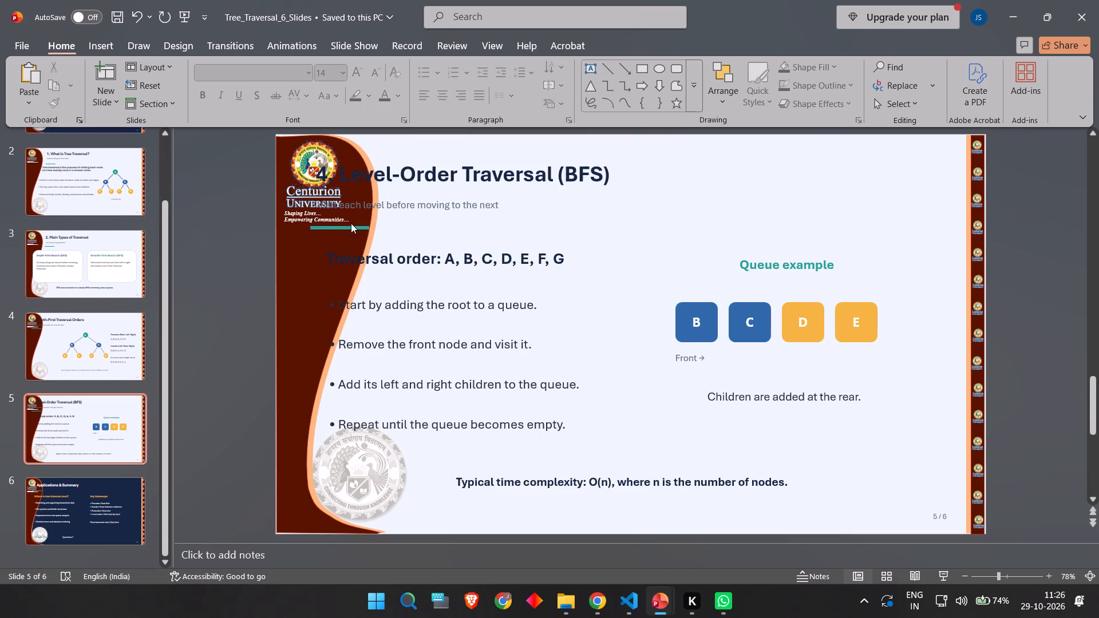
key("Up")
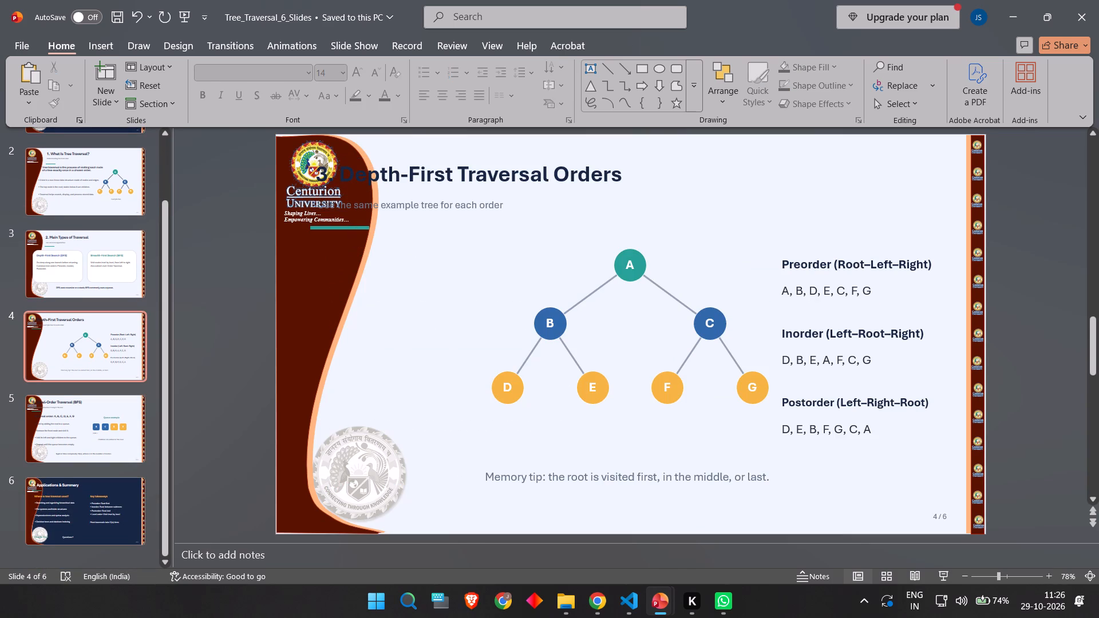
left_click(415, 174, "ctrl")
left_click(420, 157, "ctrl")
On slide 4, move the title "3. Depth-First Traversal Orders" and its subtitle together rightward, clear of the logo and maroon border.
left_click(401, 177, "ctrl")
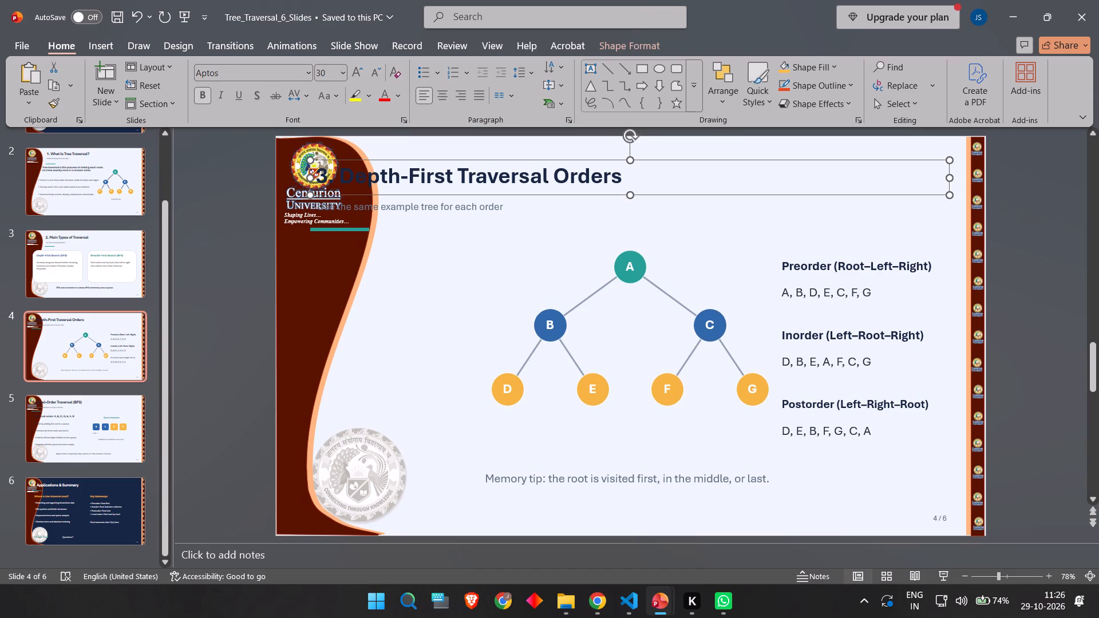
left_click(386, 201, "ctrl")
left_click(364, 225, "ctrl")
left_click(362, 207, "ctrl")
key("Right")
key("Right")
key("Right")
key("Right")
key("Right")
key("Right")
key("Right")
key("Right")
key("Right")
key("Right")
key("Right")
key("Right")
key("Right")
key("Right")
key("Right")
key("Right")
key("Right")
key("Right")
key("Right")
key("Right")
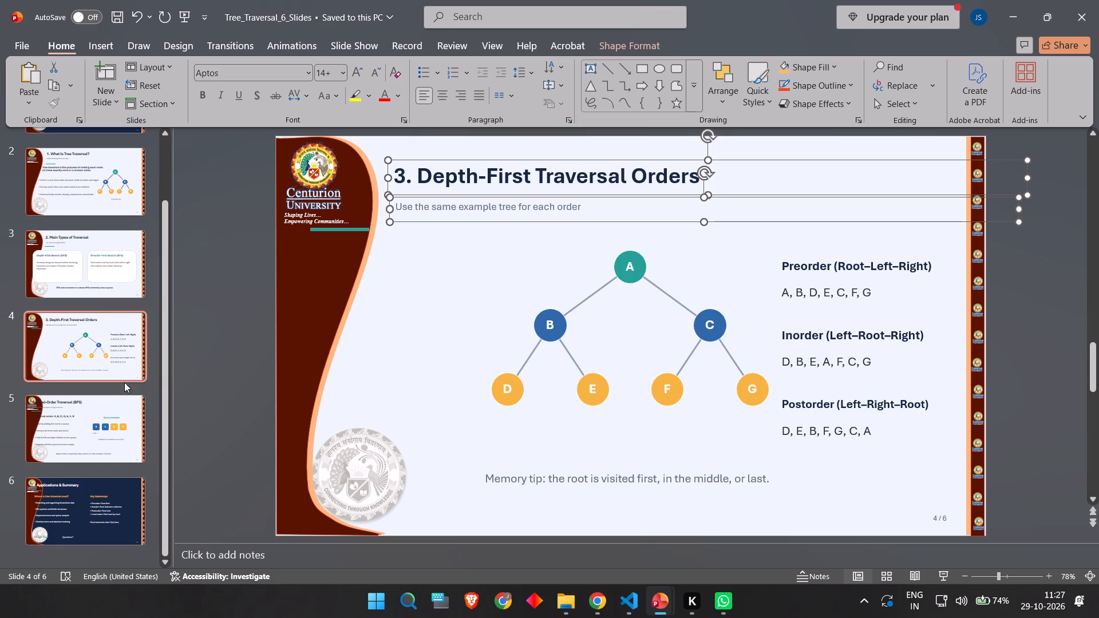
On slide 5, nudge the title slightly up and move it rightward with the subtitle, traversal order line and four bullets, off the curved maroon border.
left_click(105, 418)
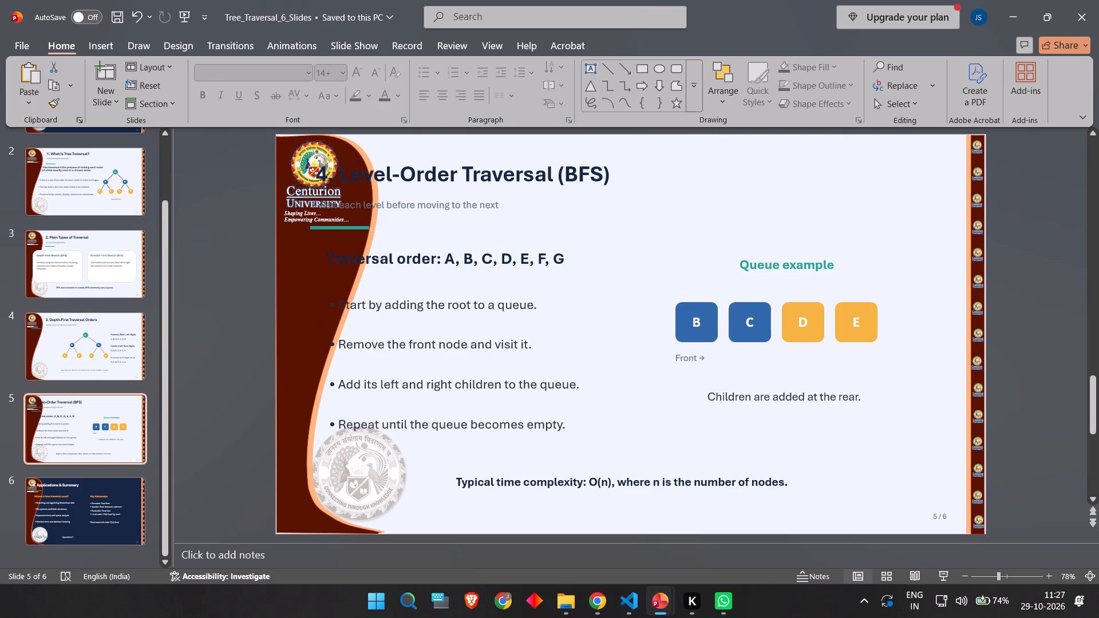
left_click_drag(309, 153, 320, 152)
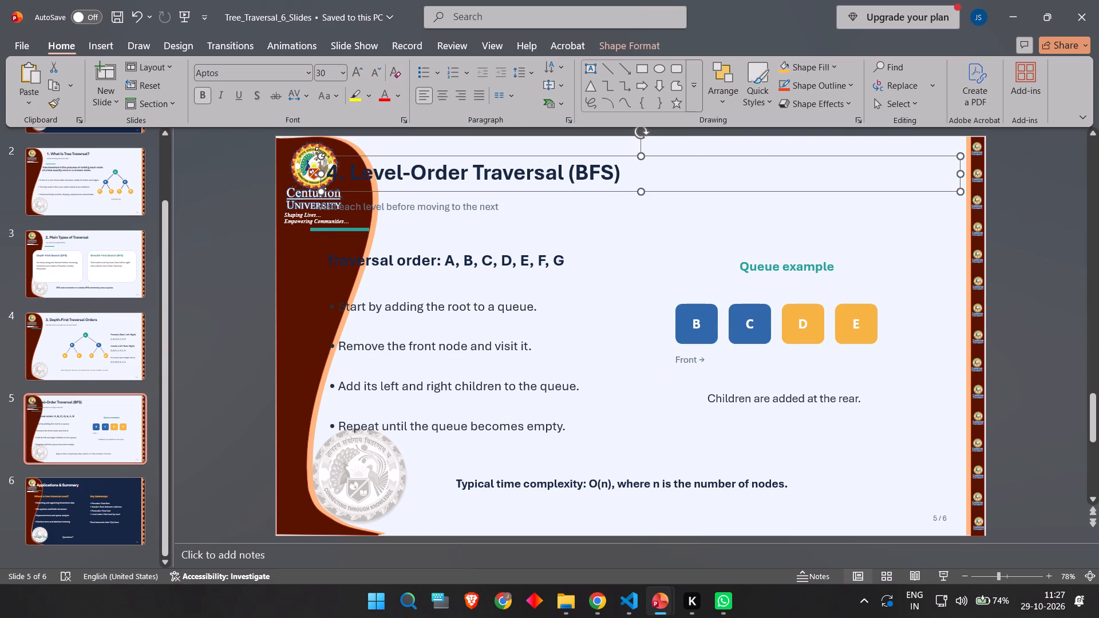
left_click(363, 158, "ctrl")
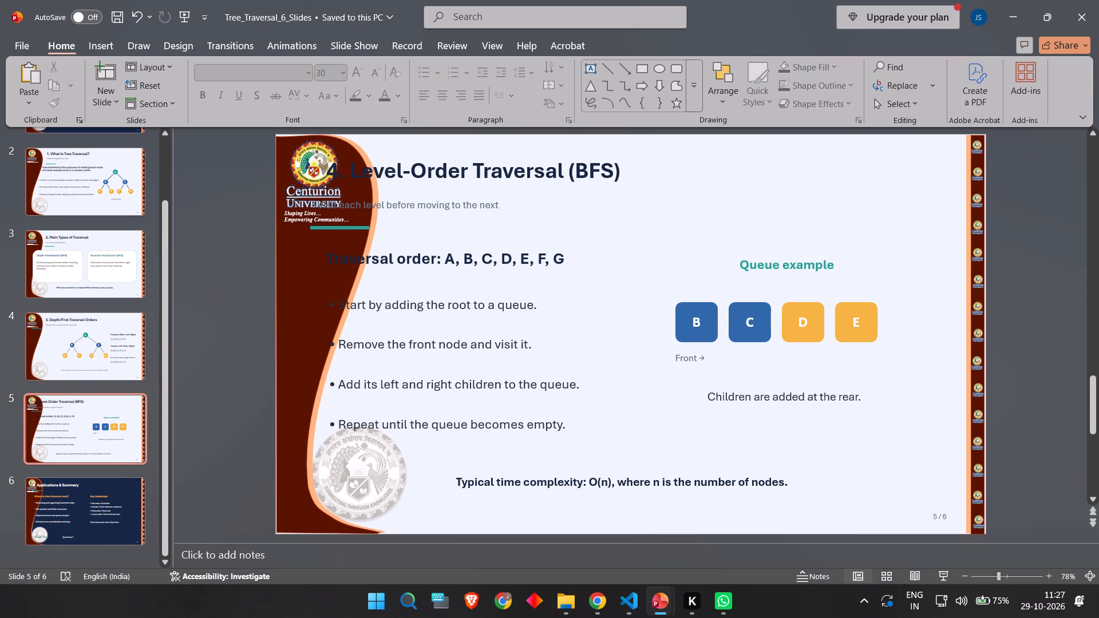
left_click(369, 183, "ctrl")
left_click(378, 199, "ctrl")
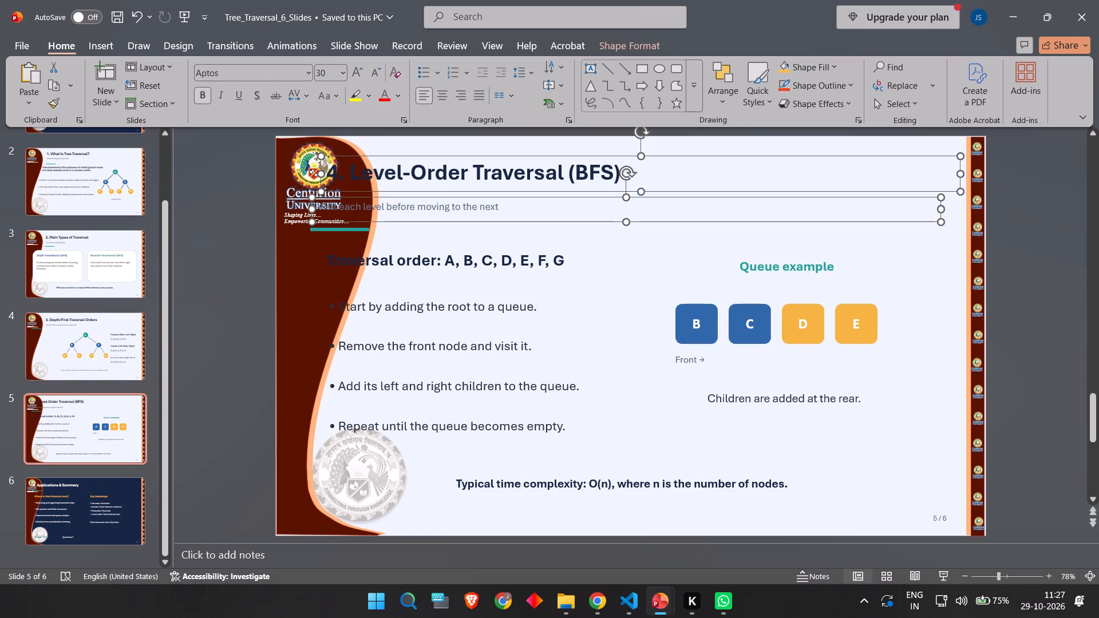
left_click(411, 249, "ctrl")
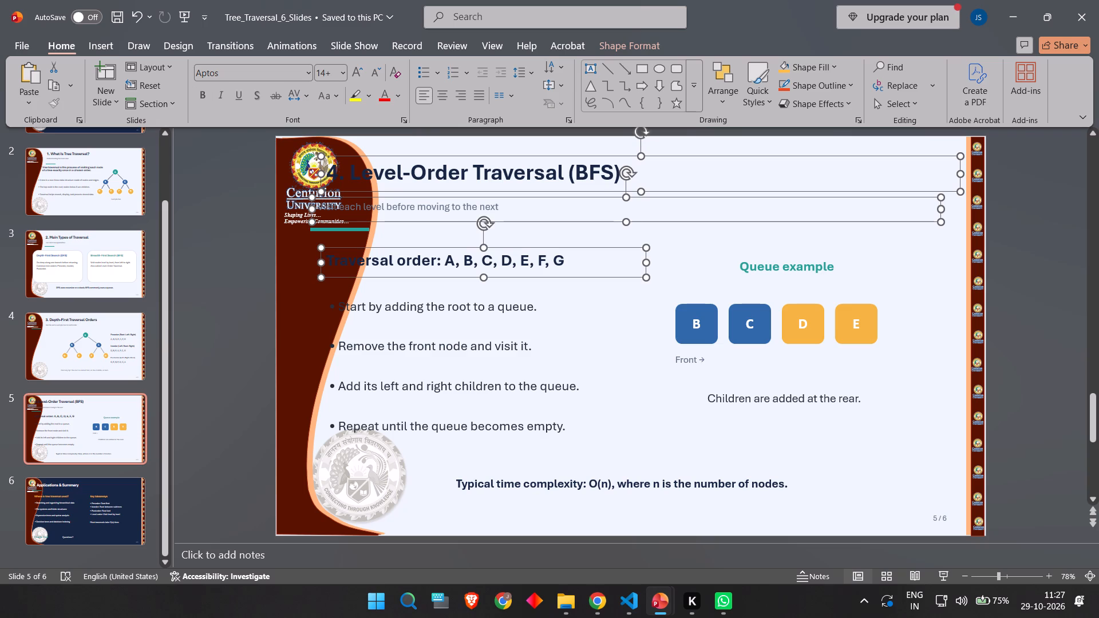
left_click(424, 303, "ctrl")
left_click(424, 340, "ctrl")
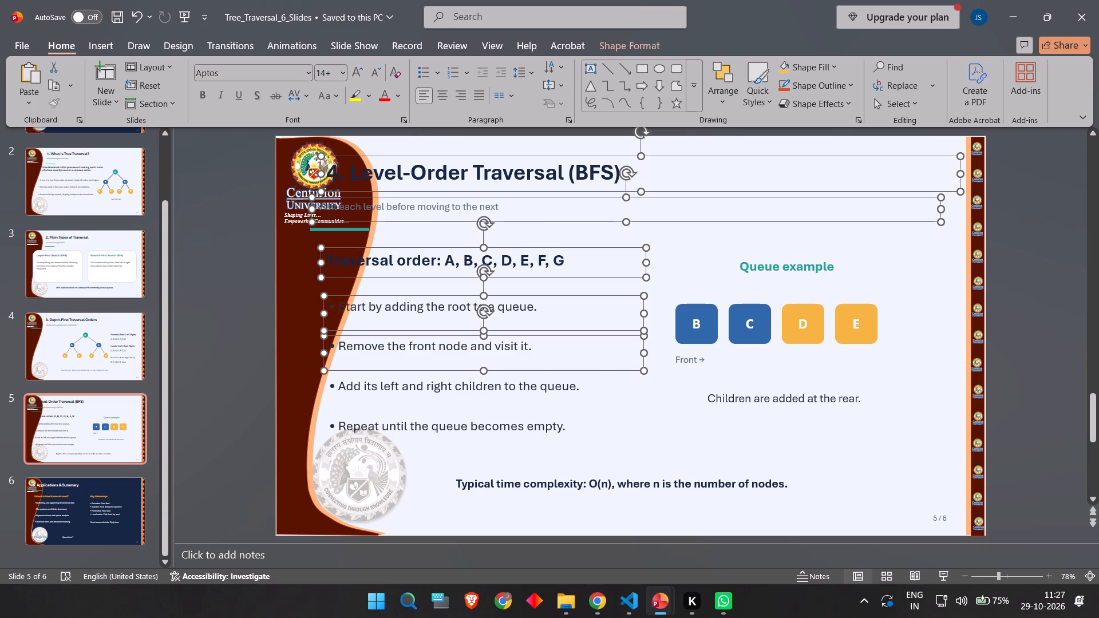
left_click(417, 378, "ctrl")
left_click(424, 418, "ctrl")
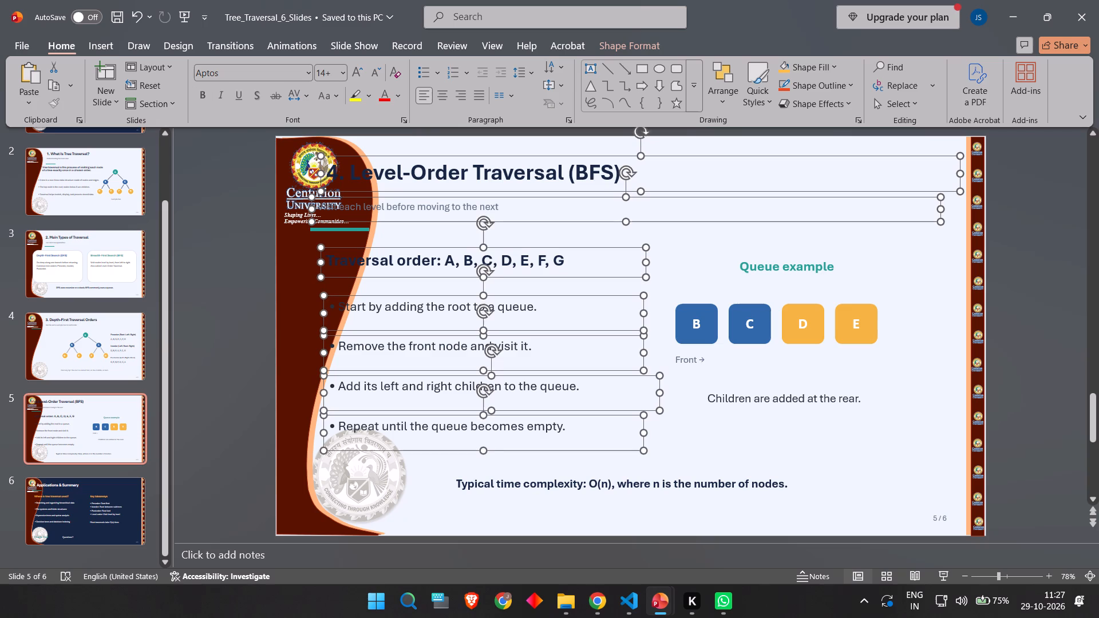
key("Right")
key("Right")
key("Right")
key("Right")
key("Right")
key("Right")
key("Right")
key("Right")
key("Right")
key("Right")
key("Right")
key("Right")
key("Right")
key("Right")
key("Right")
key("Right")
key("Right")
key("Right")
key("Right")
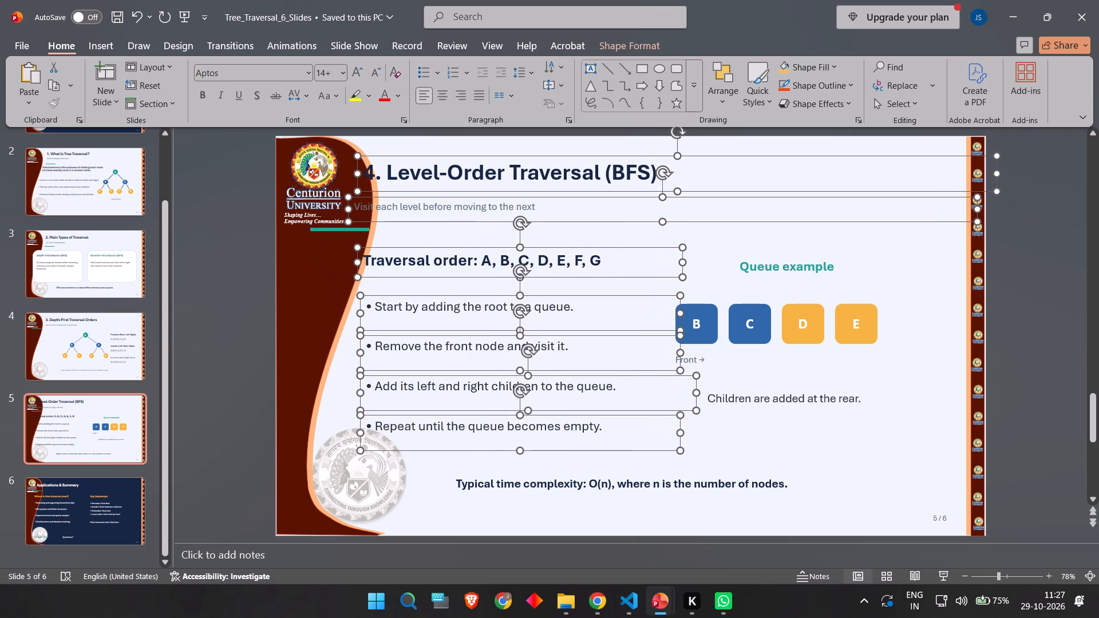
key("Right")
key("Right")
key("Right")
key("Right")
key("Right")
key("Right")
key("Right")
key("Right")
key("Right")
key("Right")
key("Right")
key("Right")
key("Right")
key("Right")
key("Right")
key("Right")
key("Right")
key("Right")
key("Right")
key("Right")
key("Right")
key("Right")
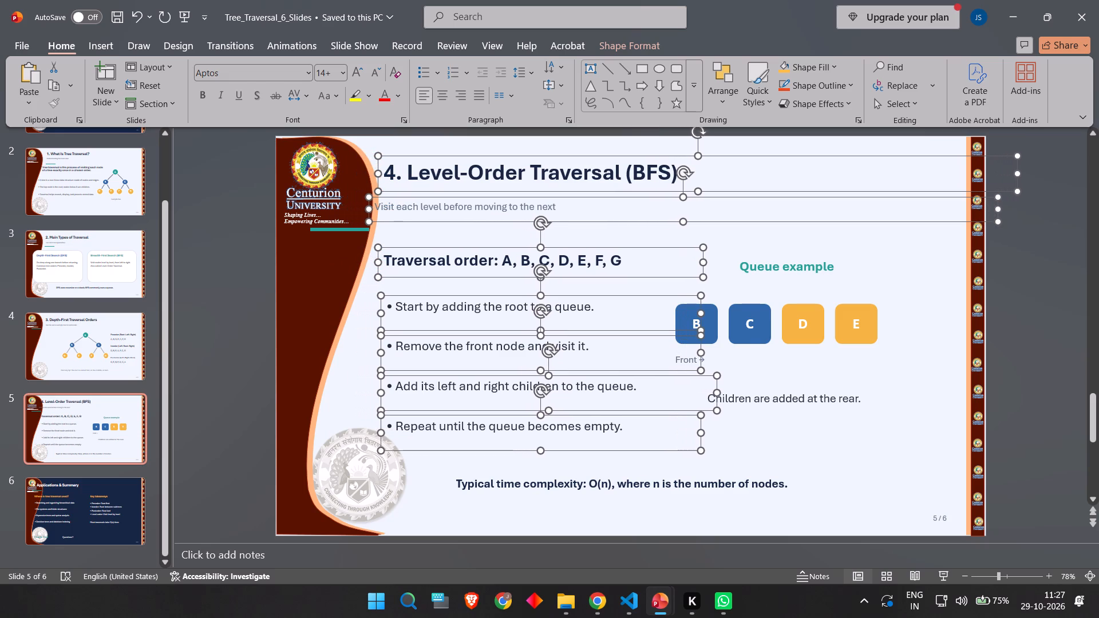
key("Right")
key("Right")
key("Right")
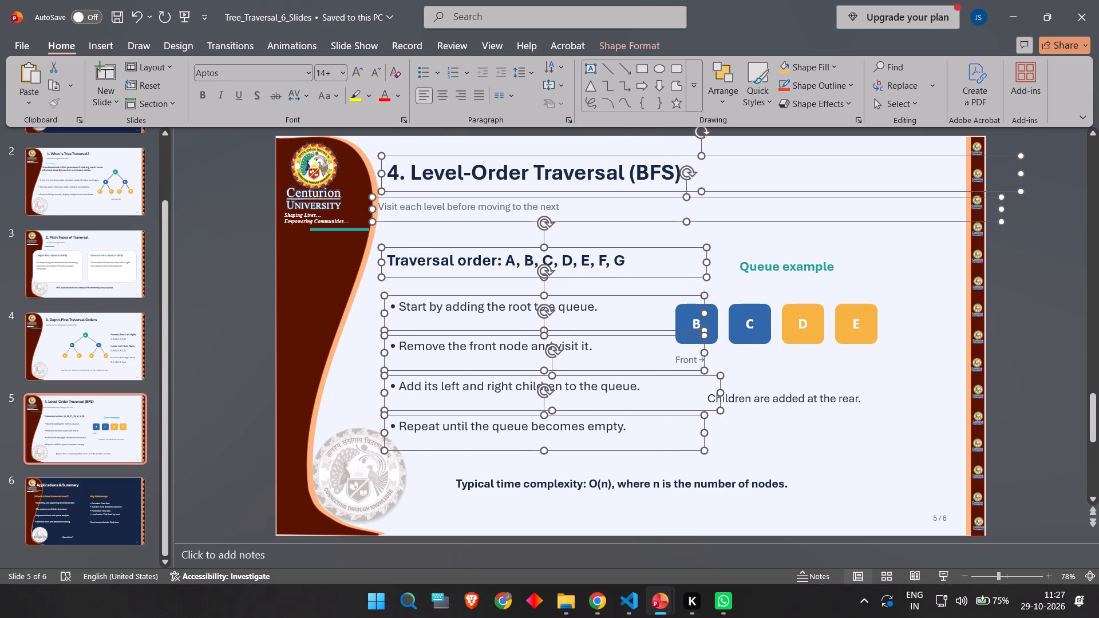
key("Right")
key("Right")
key("Right")
key("Right")
key("Right")
key("Right")
key("Right")
key("Right")
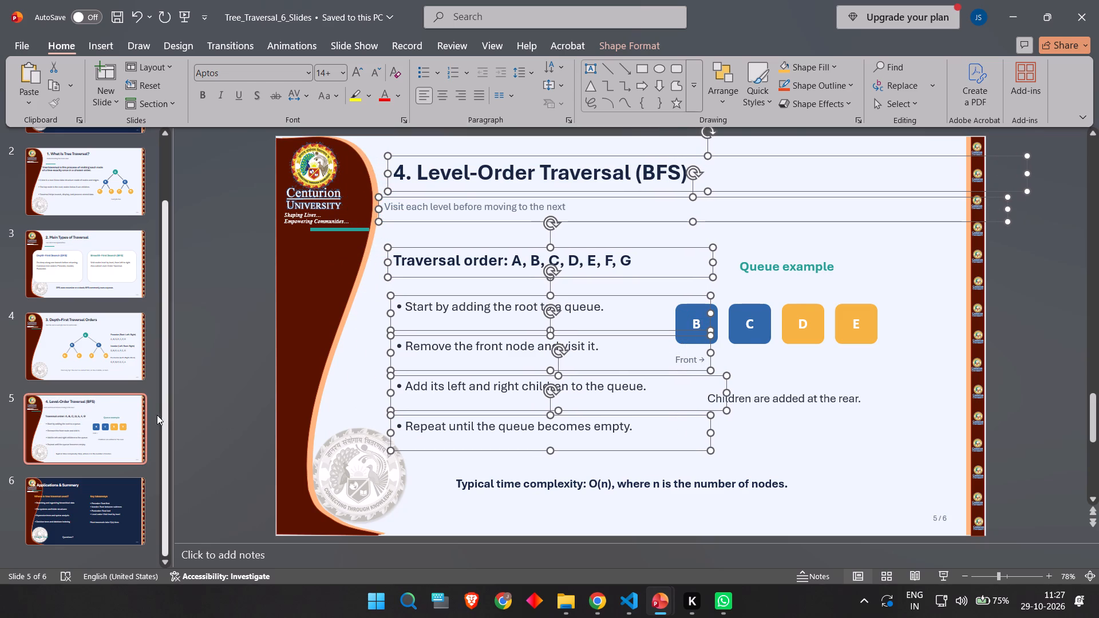
left_click(303, 333)
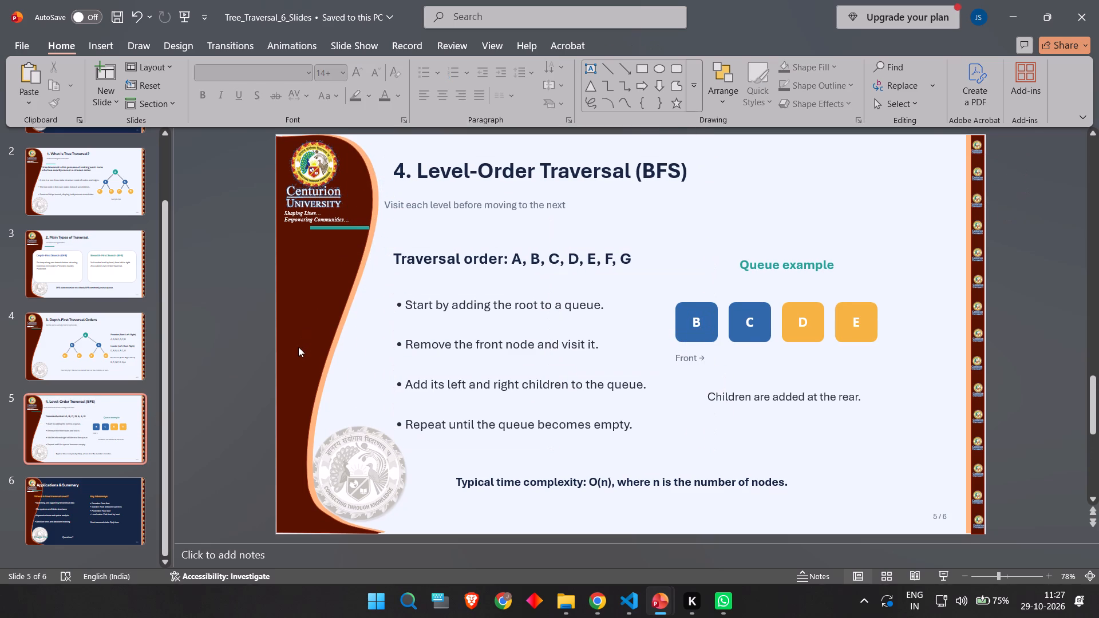
On slide 6, move the teal accent line, the "Where is tree traversal used?" heading and its four bullets rightward, off the maroon border.
scroll(112, 459, "down", 1)
left_click(104, 509)
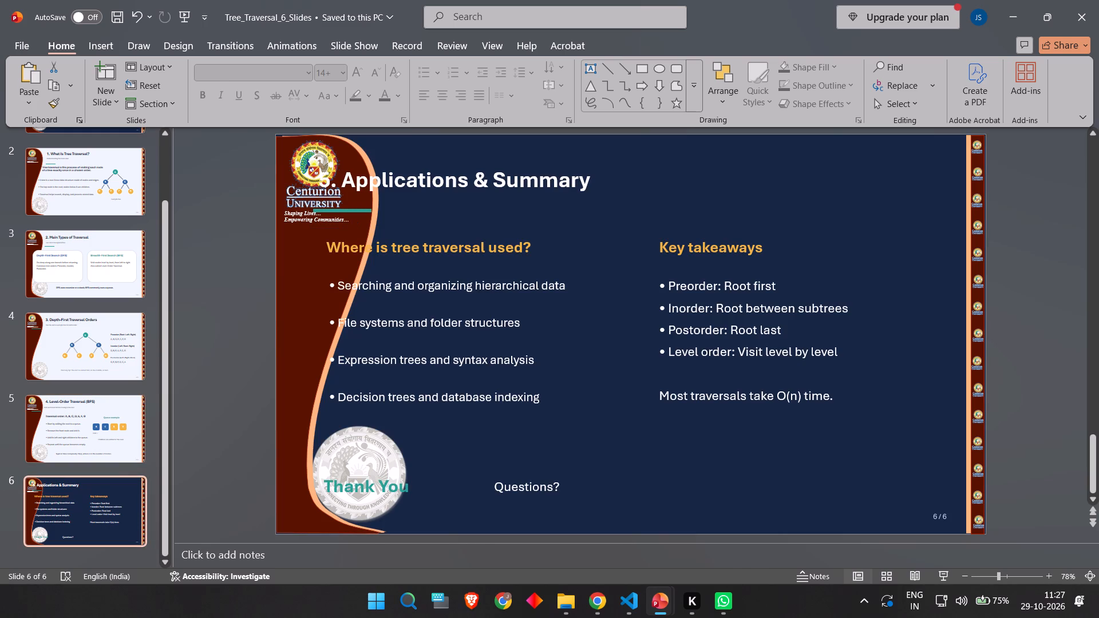
left_click_drag(354, 211, 425, 213)
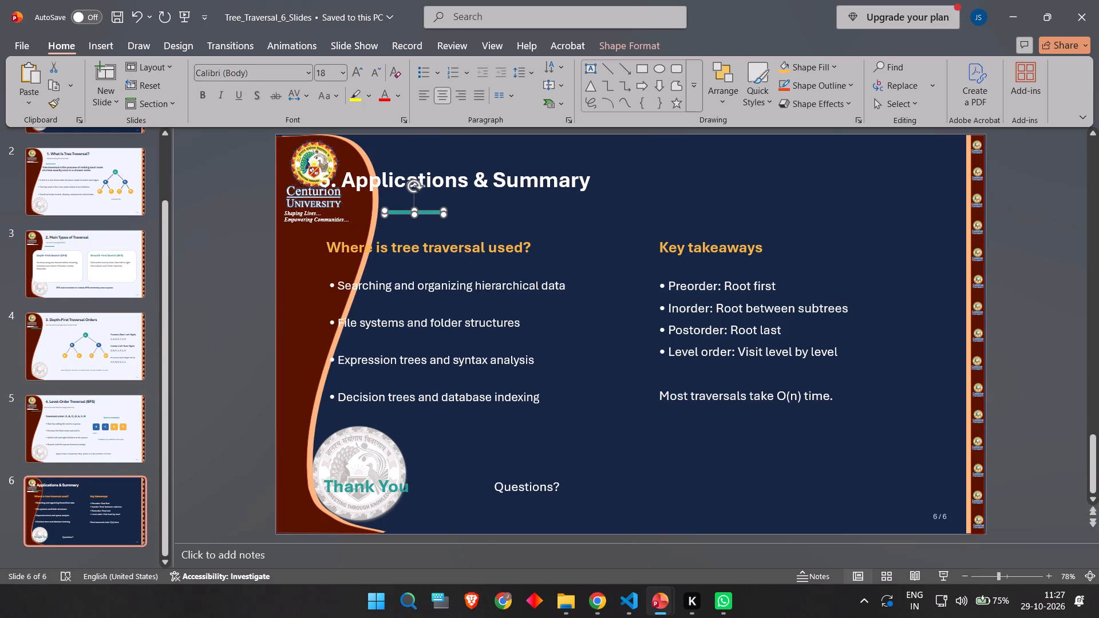
left_click_drag(294, 159, 860, 479)
key("Right")
key("Right")
key("Right")
key("Right")
key("Right")
key("Right")
key("Right")
key("Right")
key("Right")
key("Right")
key("Right")
key("Right")
key("Right")
key("Right")
key("Right")
key("Right")
key("Right")
key("Right")
key("Right")
key("Right")
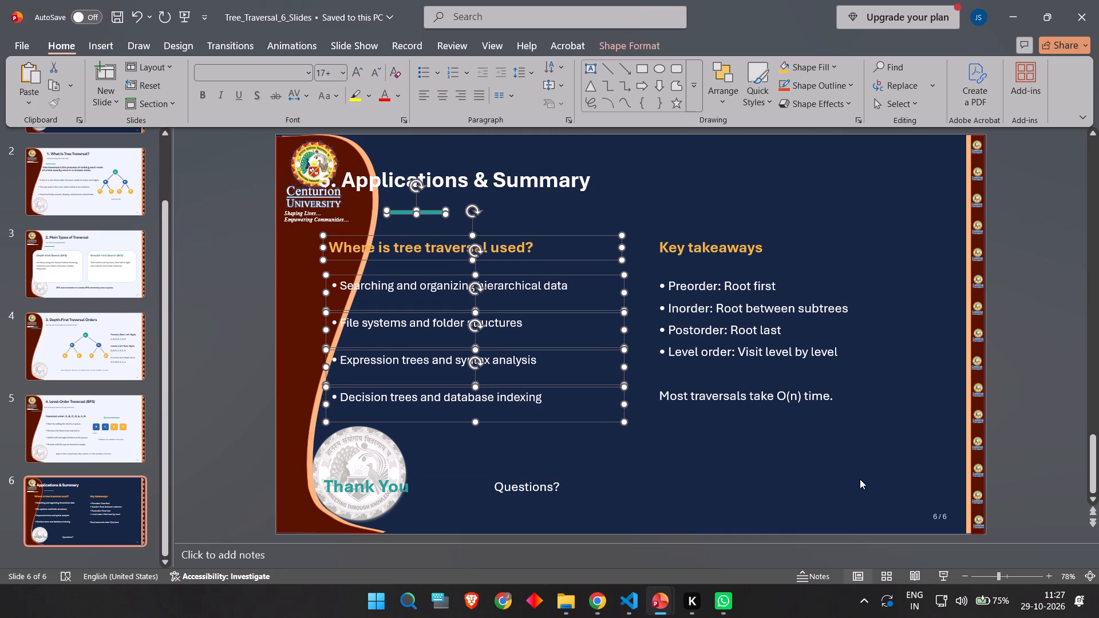
left_click(740, 474)
Move slide 6's title "5. Applications & Summary" rightward and slightly up, clear of the logo.
left_click(446, 177)
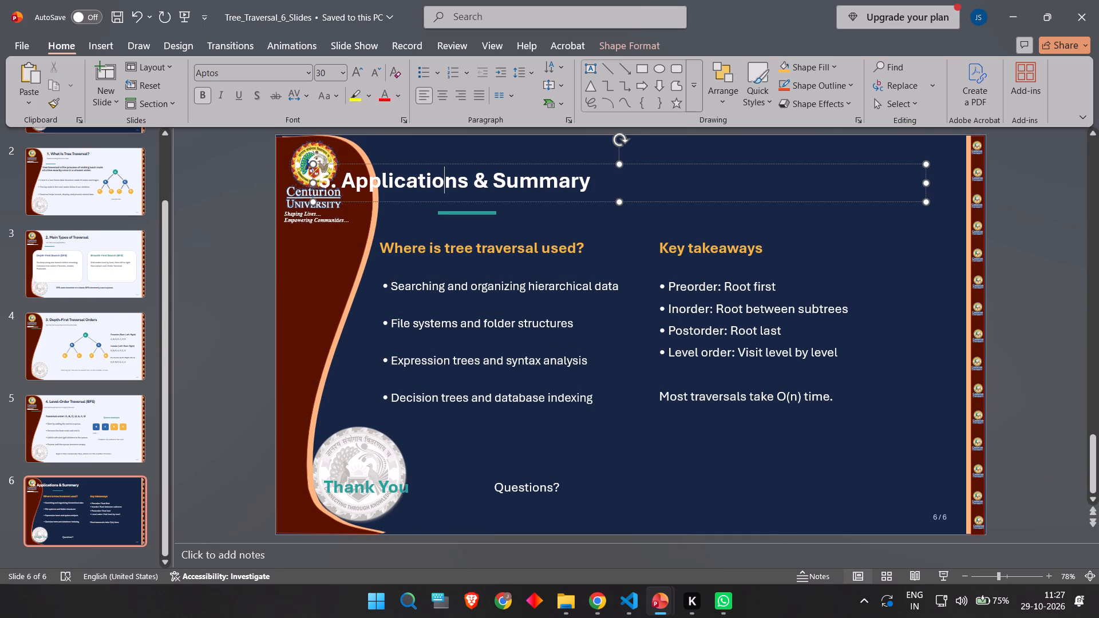
left_click_drag(458, 165, 528, 161)
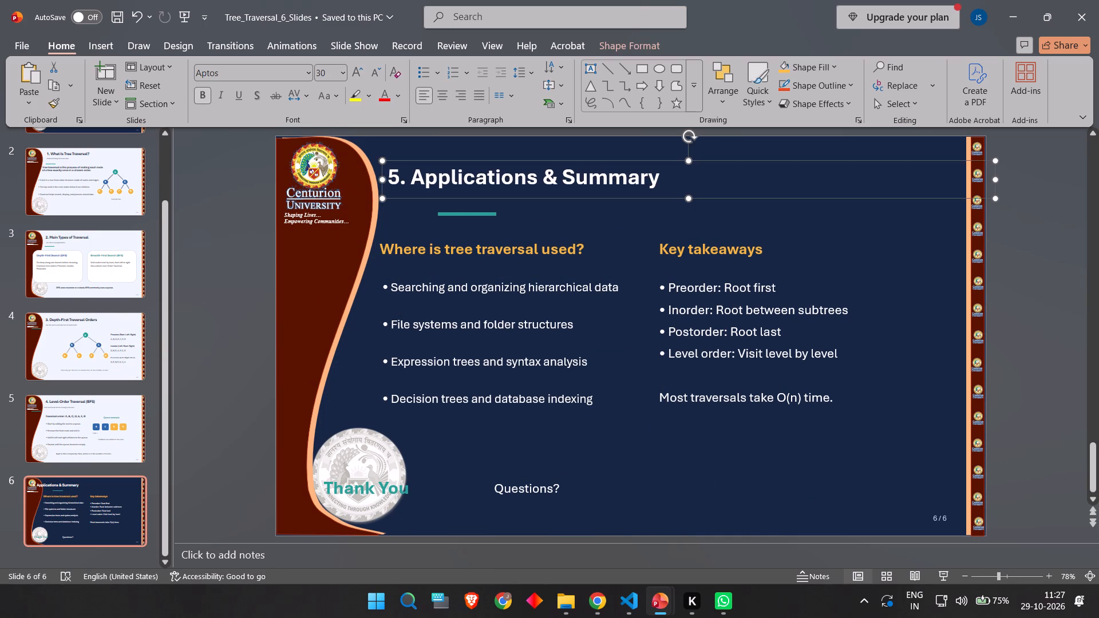
Move slide 6's teal accent line back leftward so it sits under the start of the title.
left_click(484, 210)
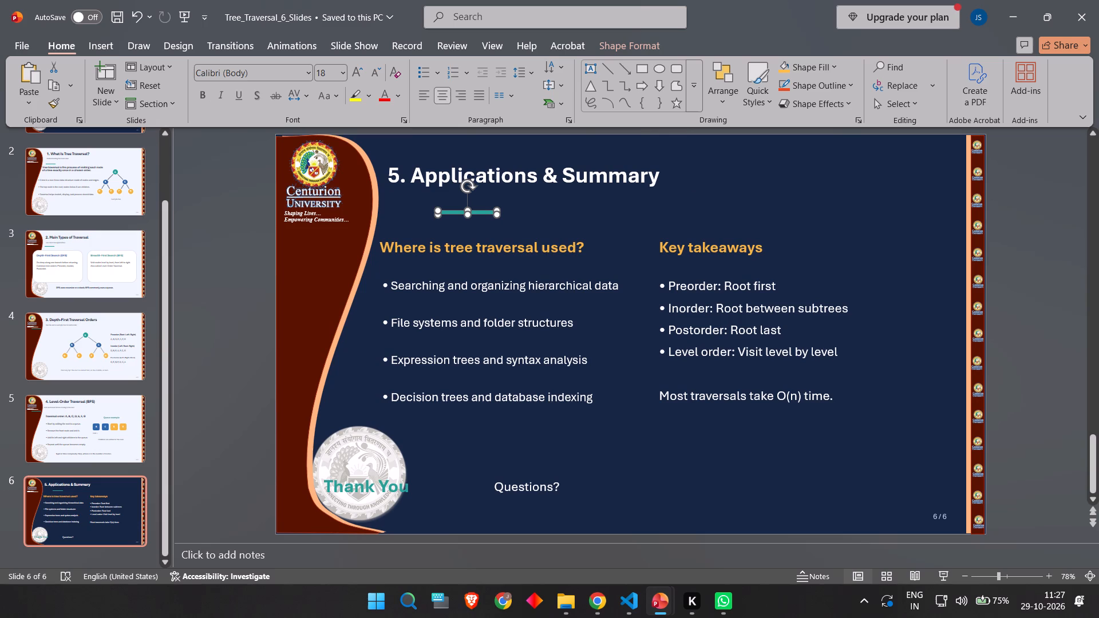
left_click_drag(484, 210, 433, 210)
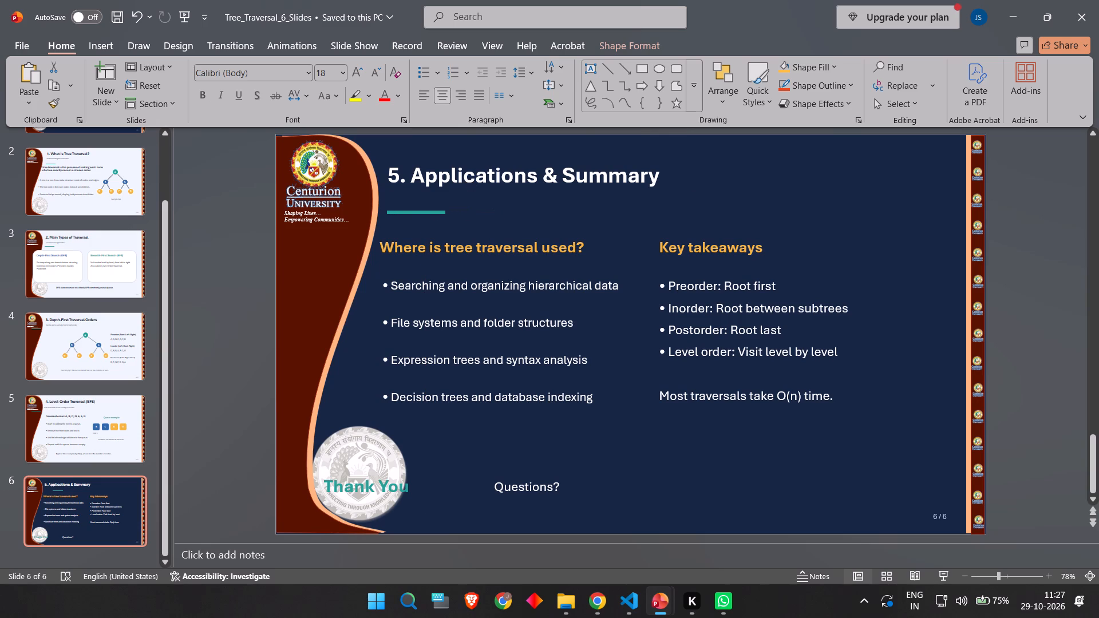
left_click_drag(433, 210, 433, 210)
left_click(338, 230)
Save the presentation.
left_click(115, 17)
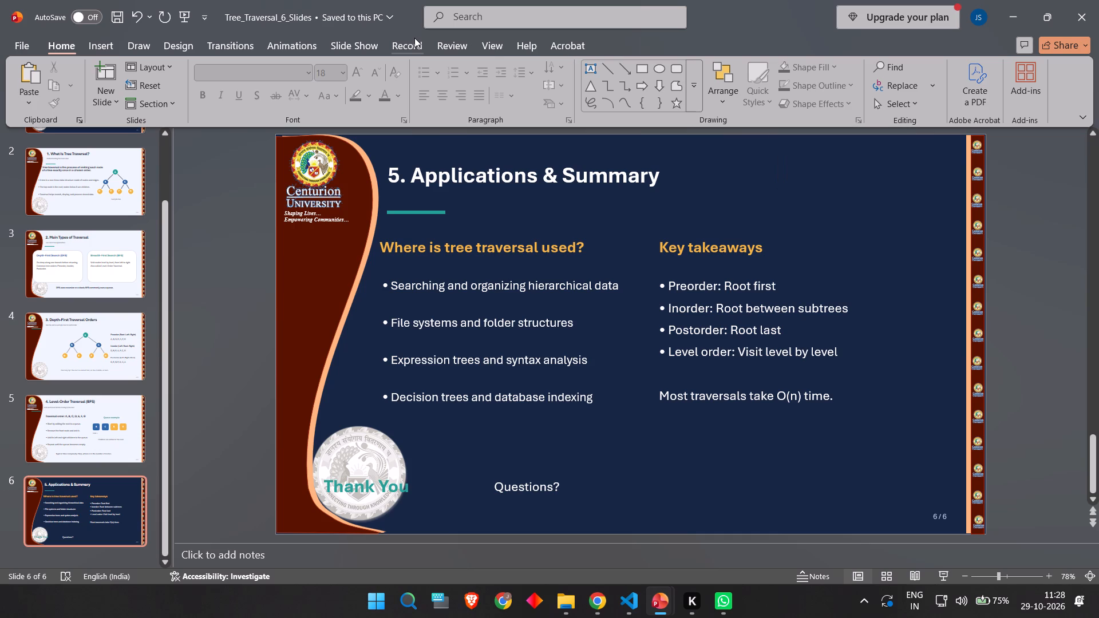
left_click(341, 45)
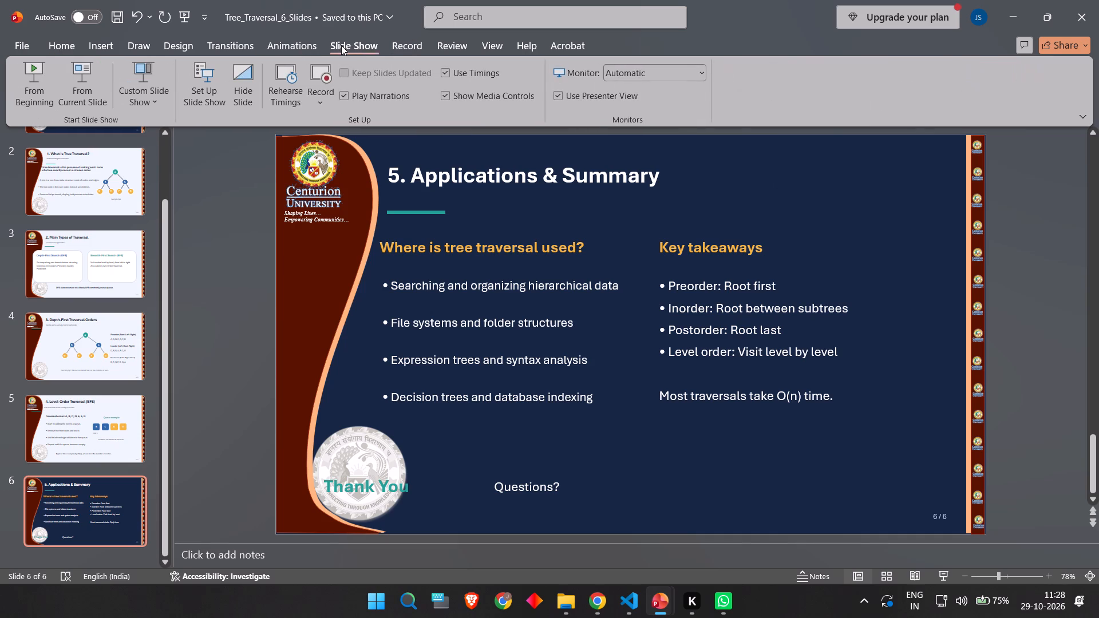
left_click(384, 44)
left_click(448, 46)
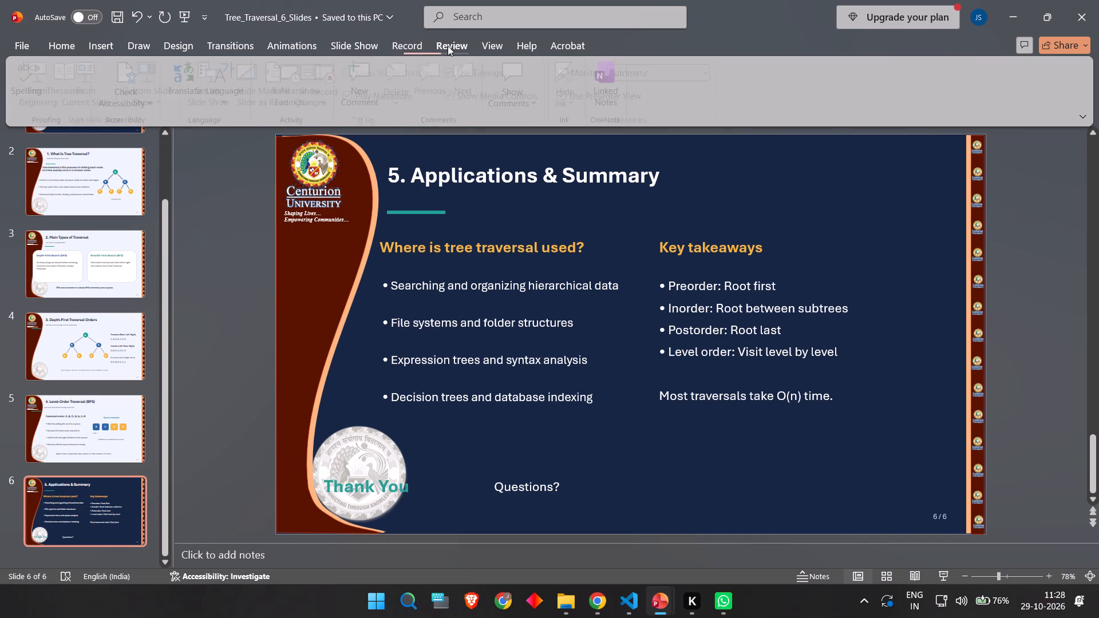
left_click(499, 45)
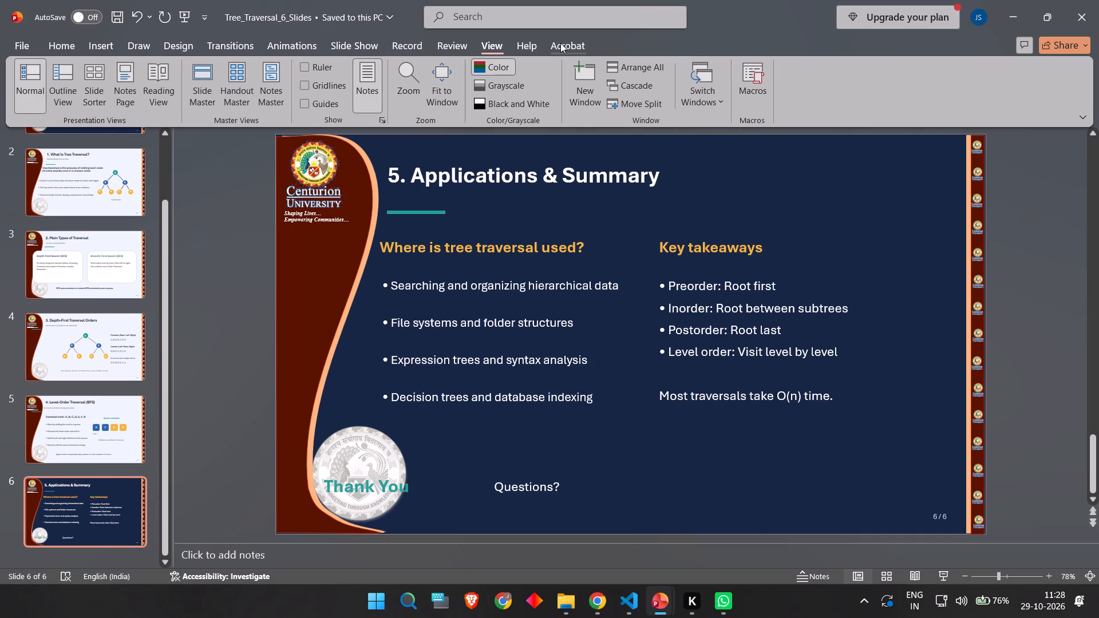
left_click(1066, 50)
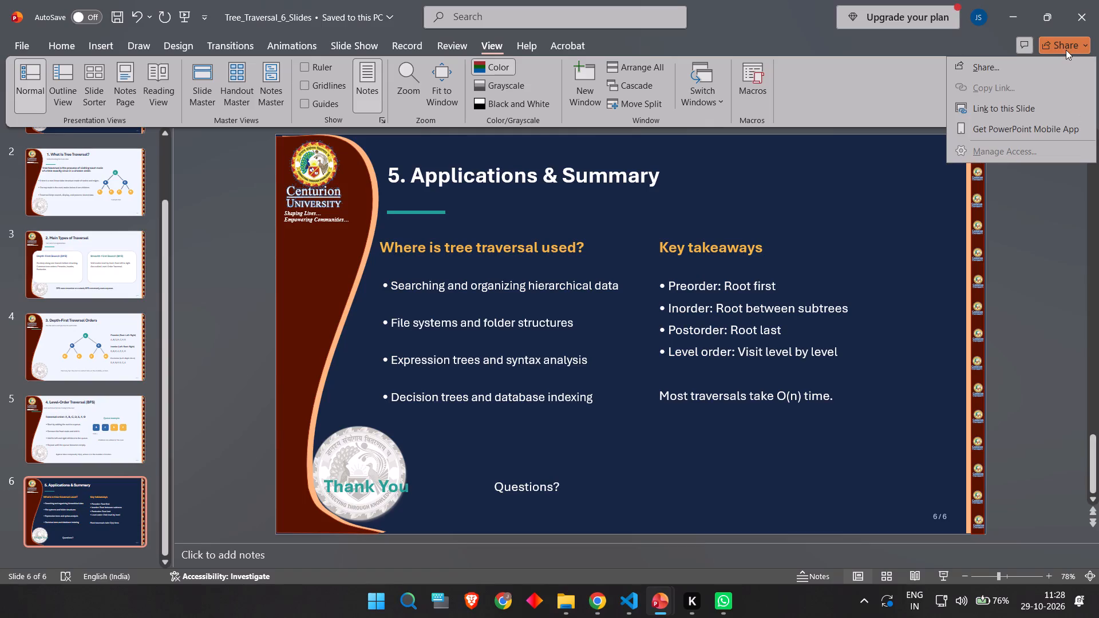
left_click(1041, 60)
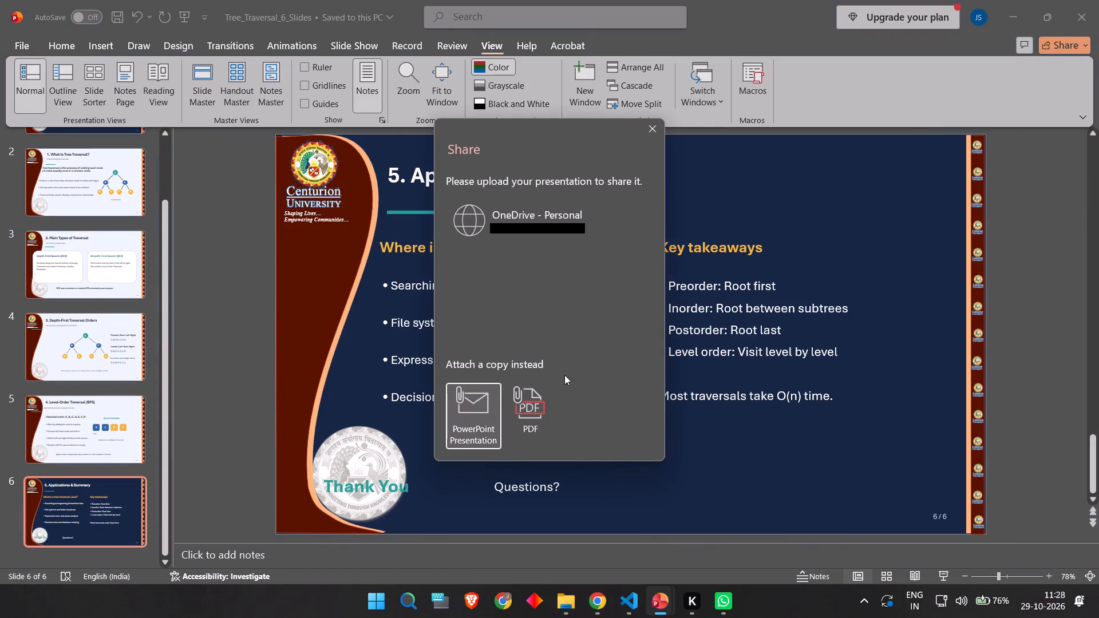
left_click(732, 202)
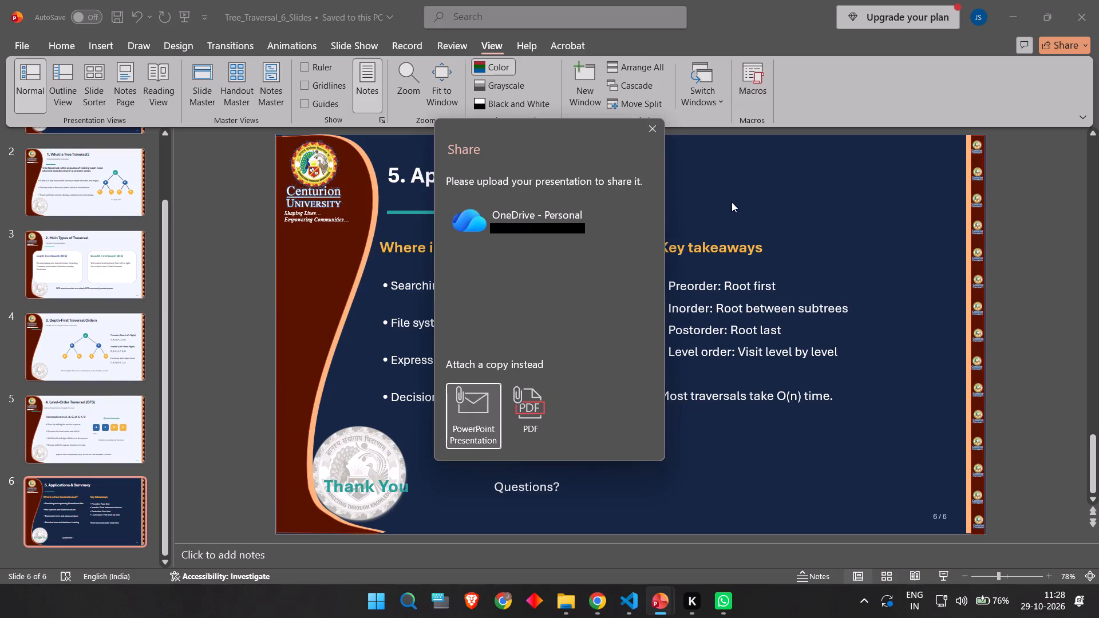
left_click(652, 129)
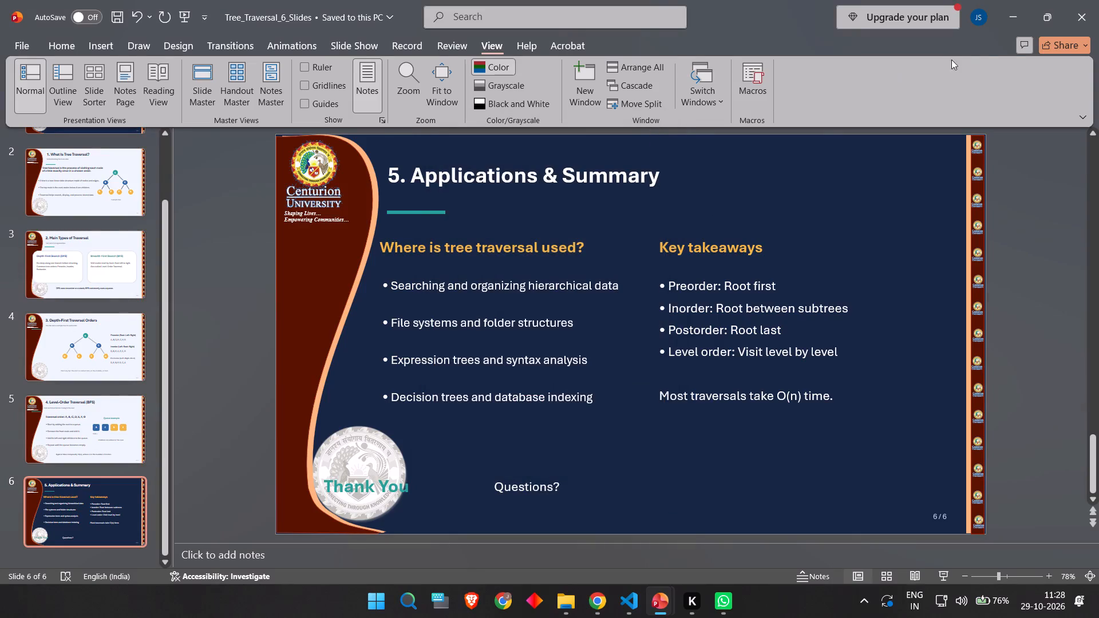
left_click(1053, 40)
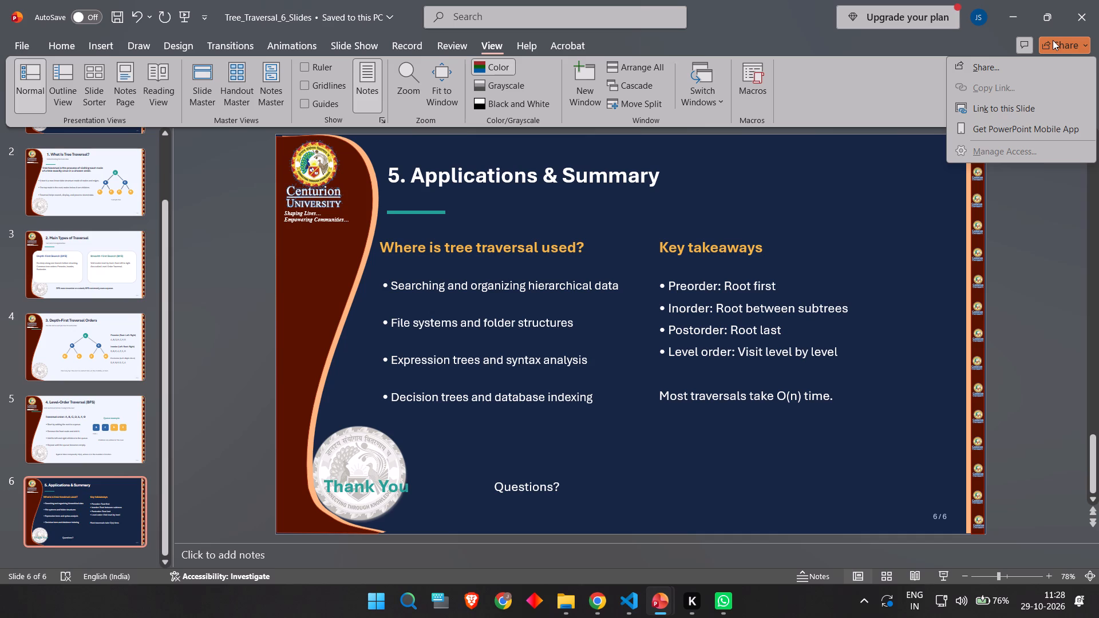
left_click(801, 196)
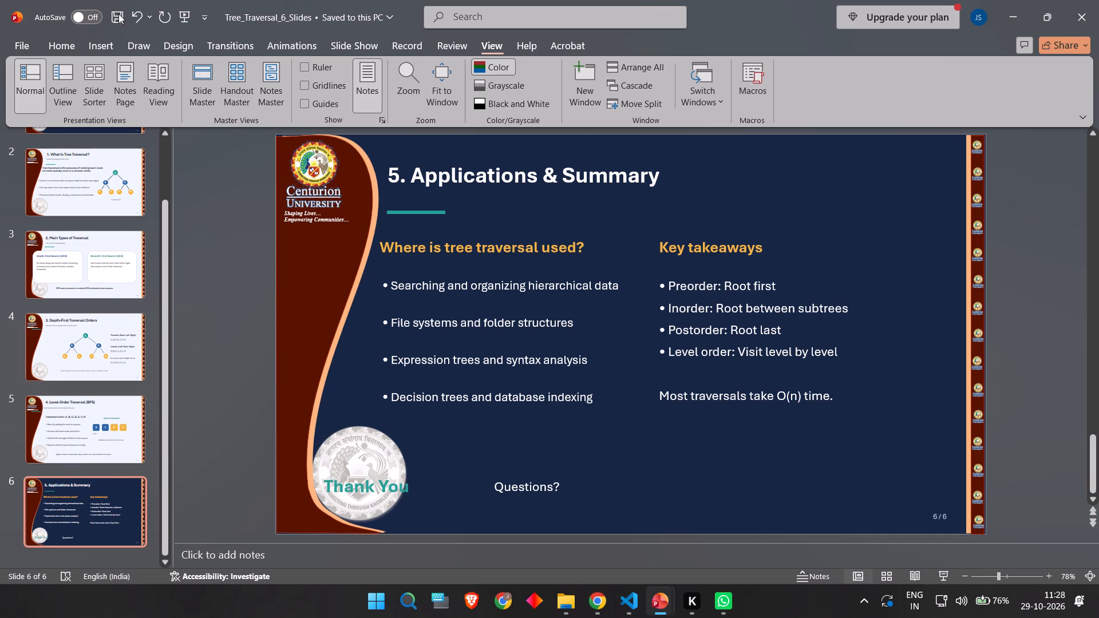
Save the Tree Traversal presentation again.
left_click(120, 13)
Switch to File Explorer's Downloads folder to locate the presentation file.
left_click(568, 601)
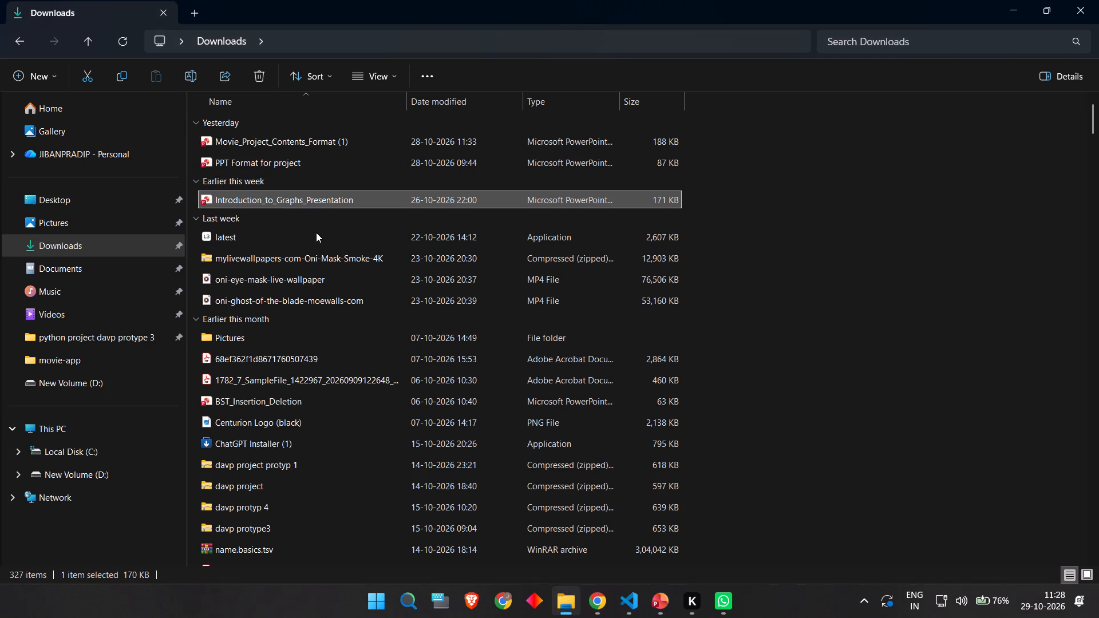
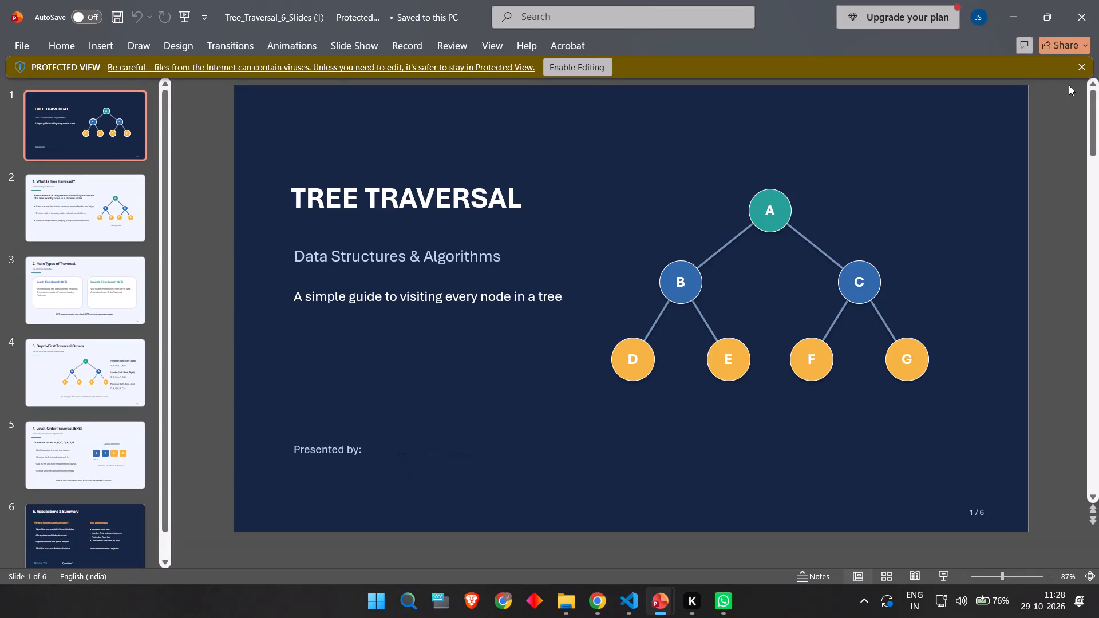
Close the Protected View copy, Tree_Traversal_6_Slides (1).
left_click(1083, 21)
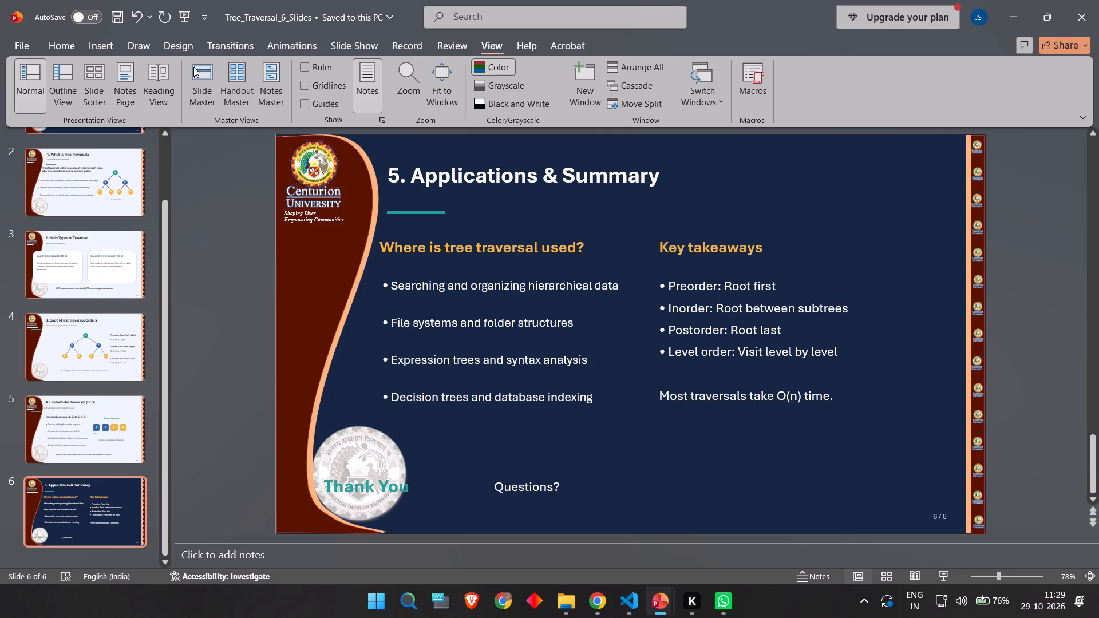
Save the themed Tree_Traversal_6_Slides presentation.
left_click(122, 20)
View the presentation's file name and save location details.
left_click(360, 27)
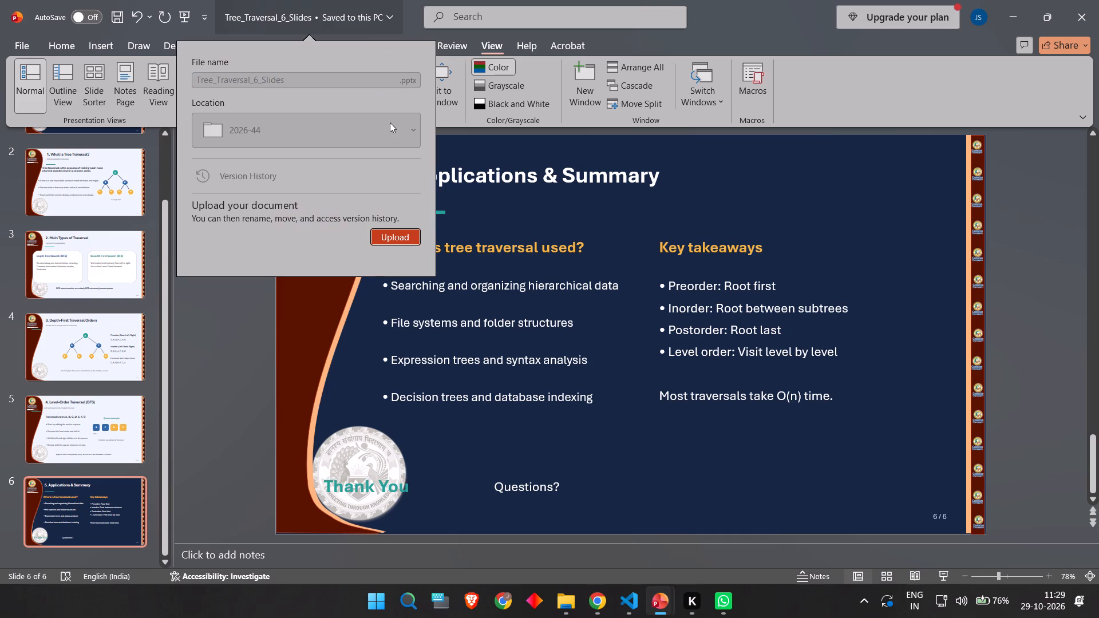
Switch to File Explorer and refresh the Downloads folder to look for the saved presentation.
left_click(559, 603)
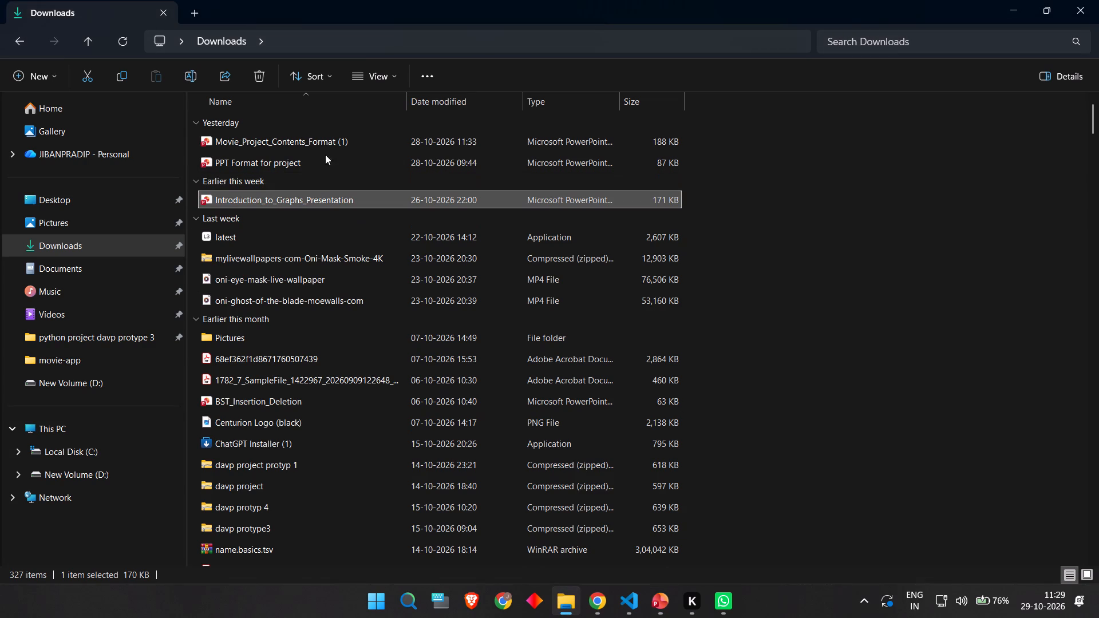
left_click(120, 42)
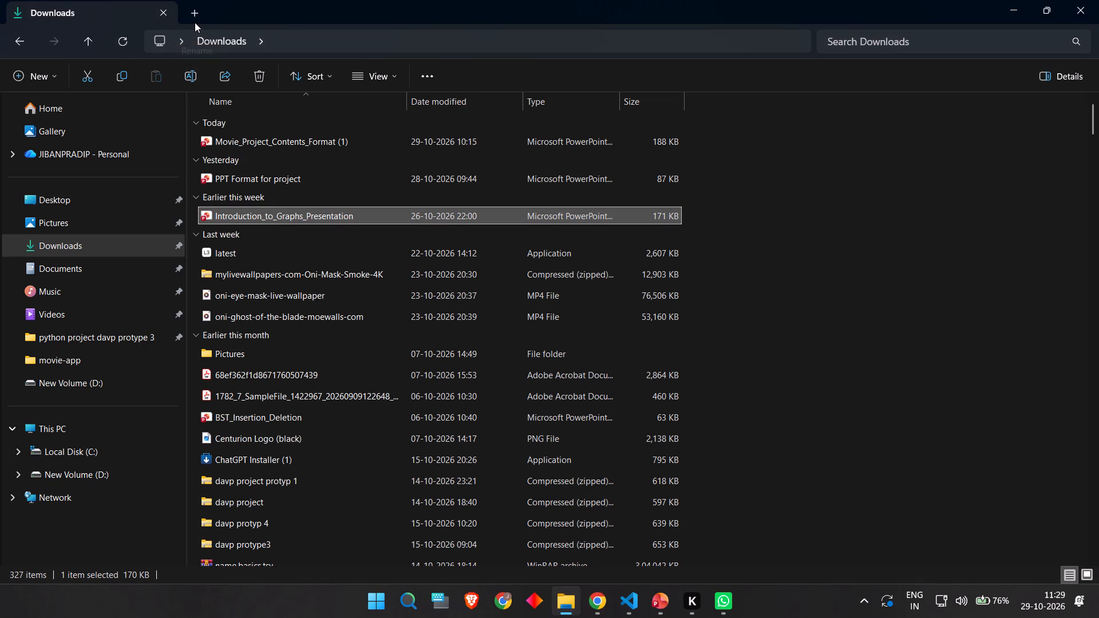
Go to File Explorer's Home and select Tree_Traversal_6_Slides (1) among the recent files.
left_click(132, 105)
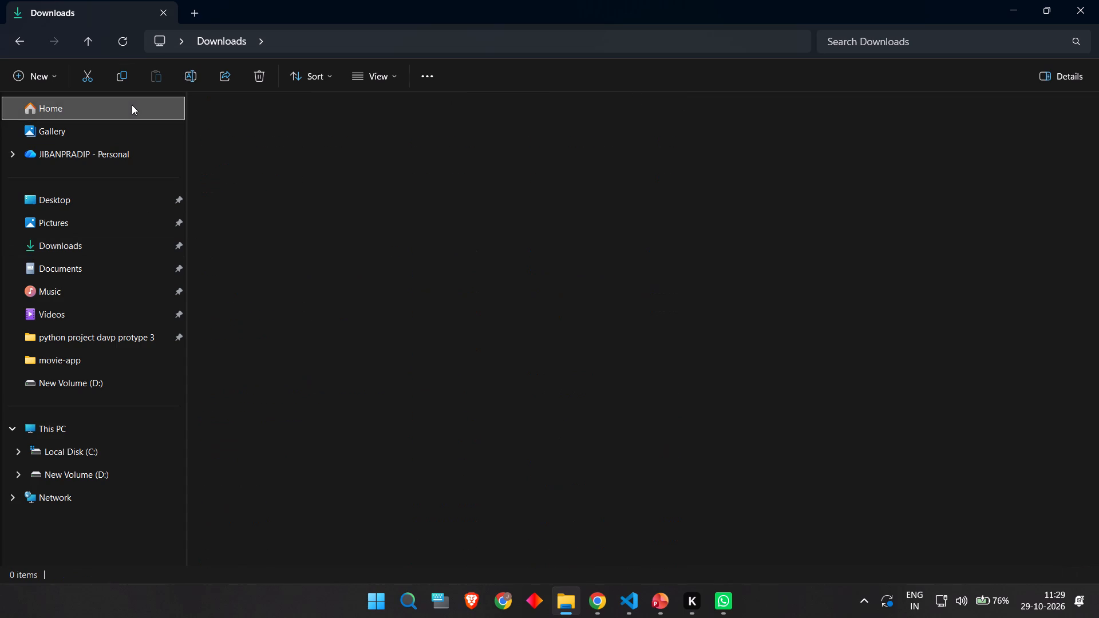
scroll(264, 256, "down", 1)
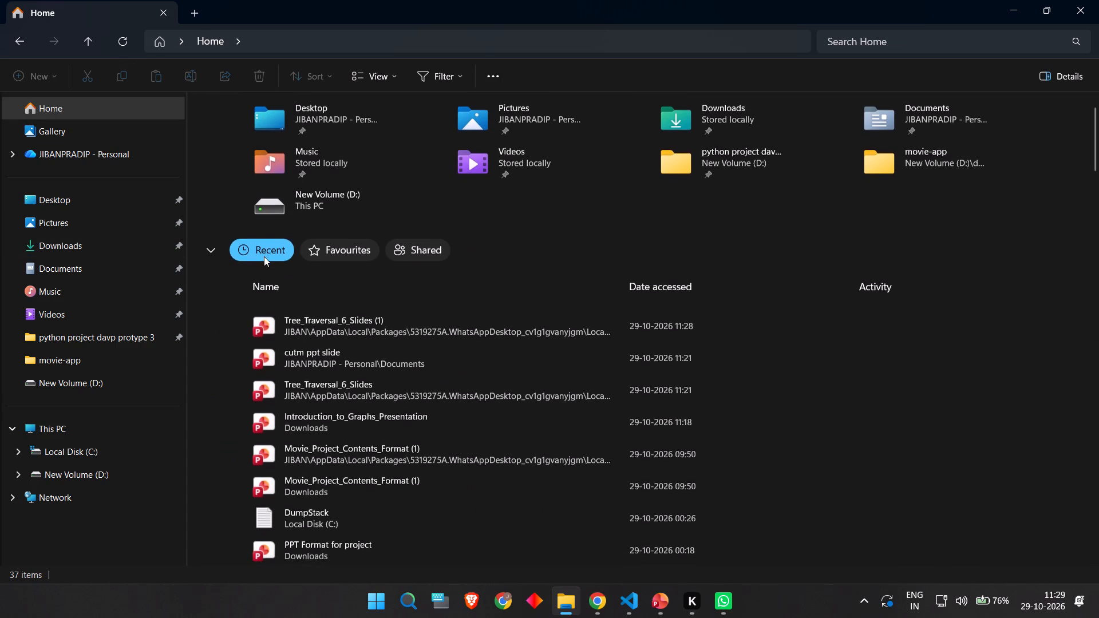
left_click(401, 336)
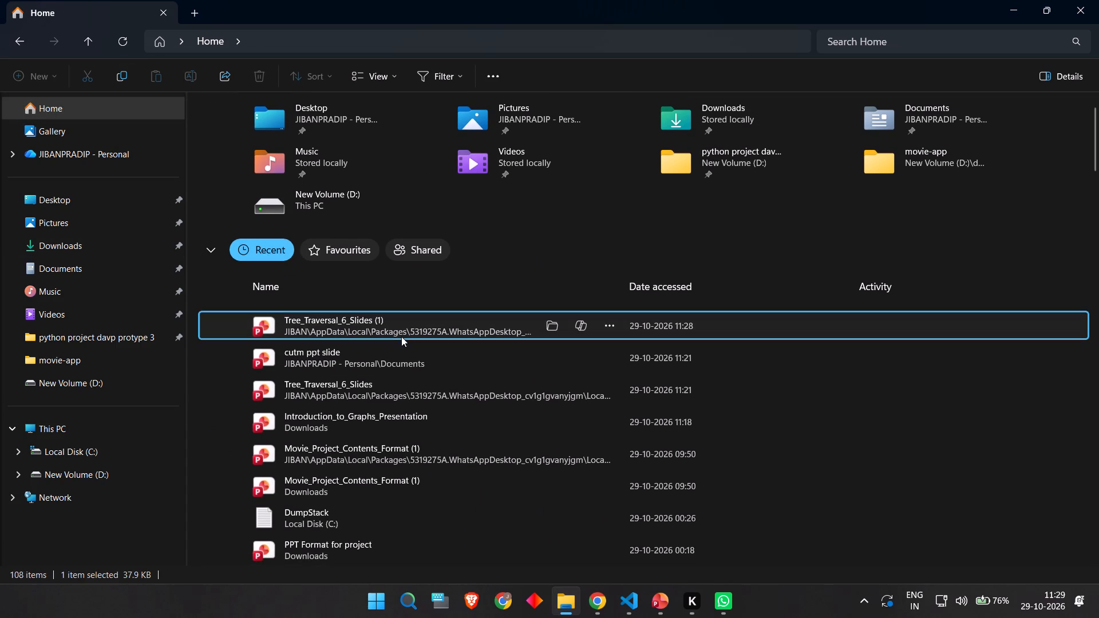
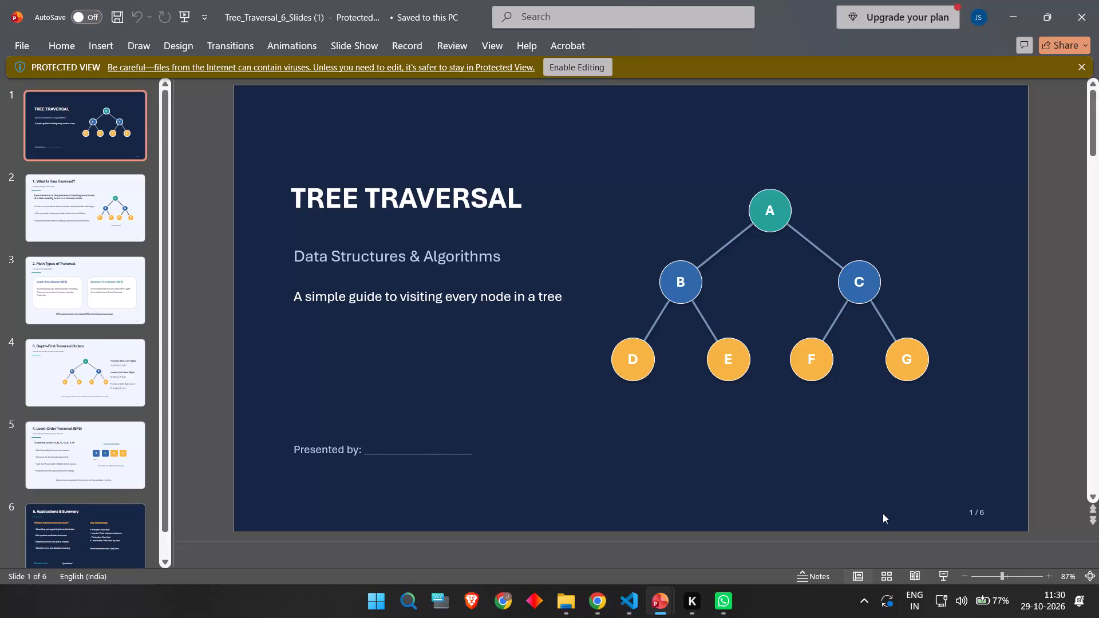
Switch to File Explorer and pick up the Tree_Traversal_6_Slides presentation from the recent files to share it through WhatsApp.
left_click(562, 604)
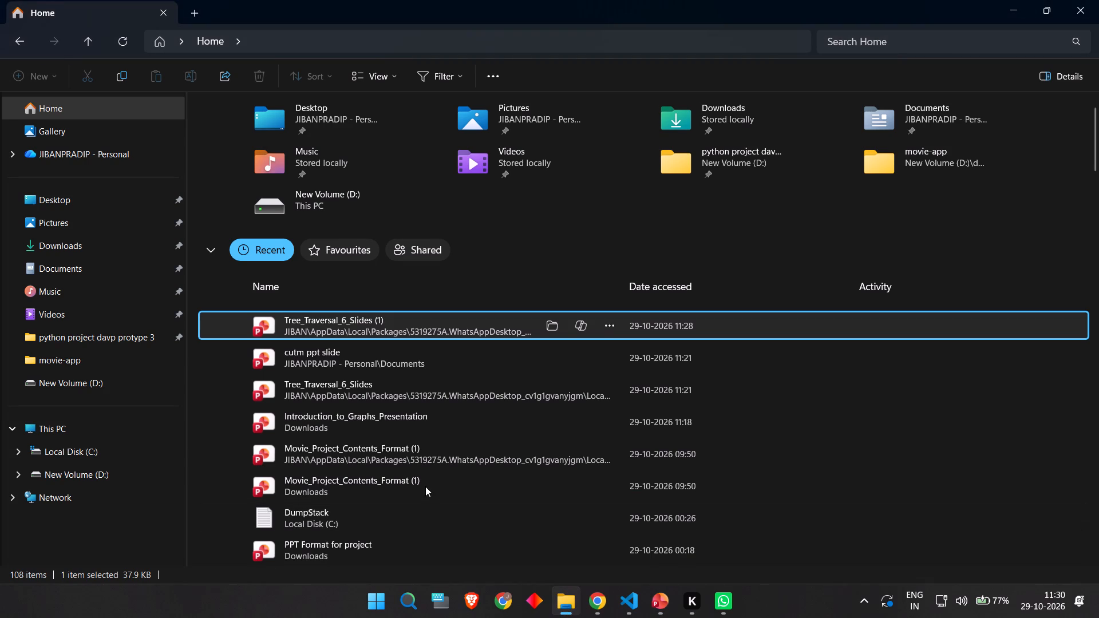
left_click(356, 389)
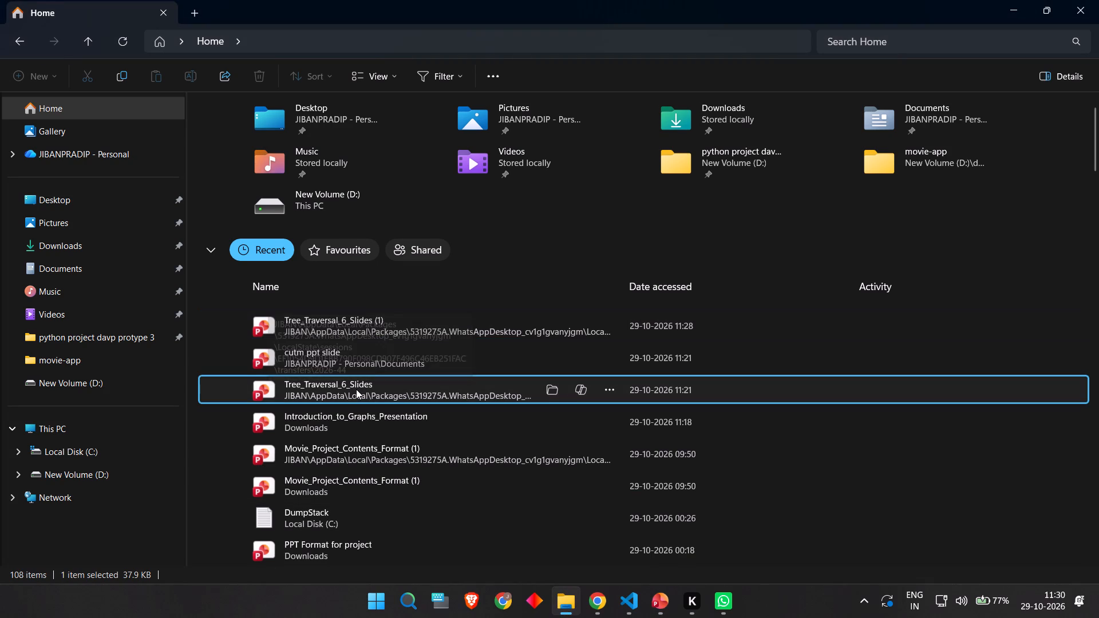
left_click(356, 389)
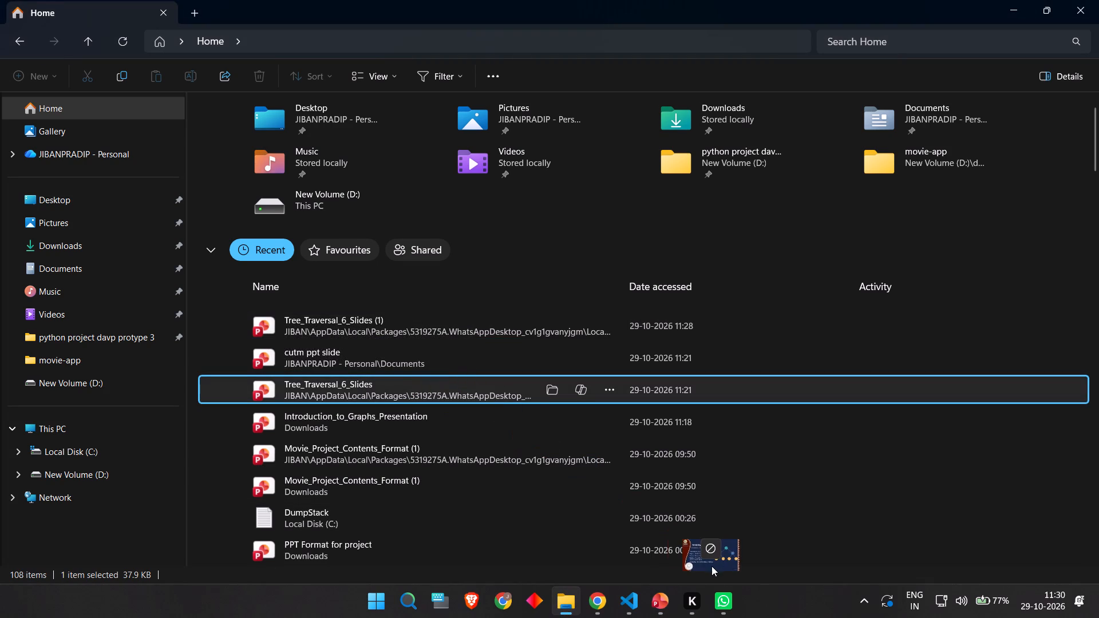
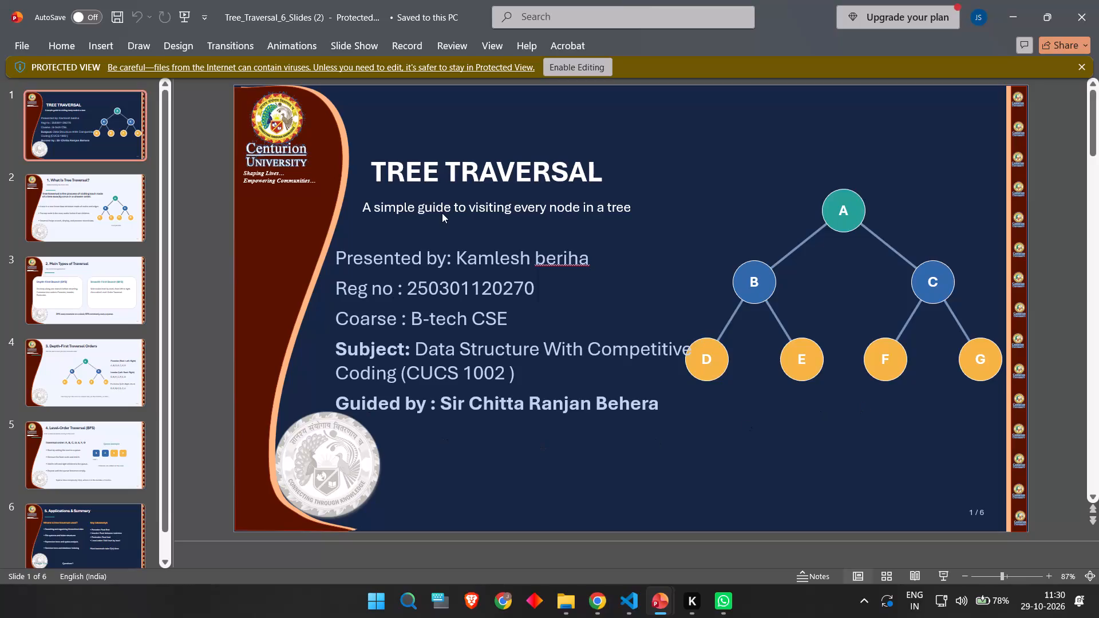
Close the Tree_Traversal_6_Slides (2) presentation that is open in Protected View.
left_click(1072, 0)
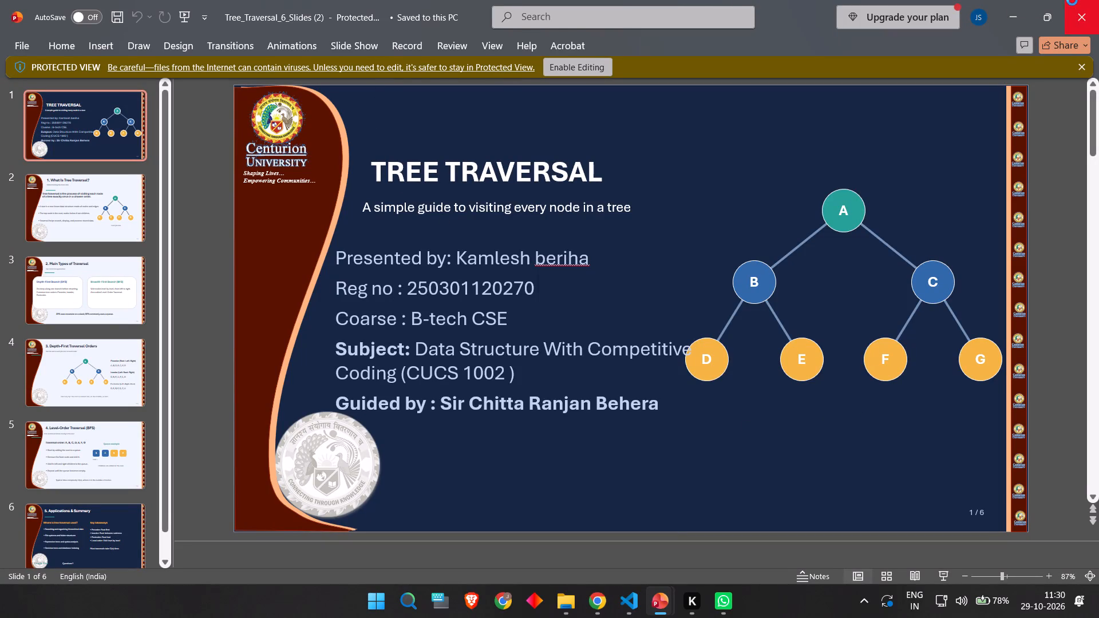
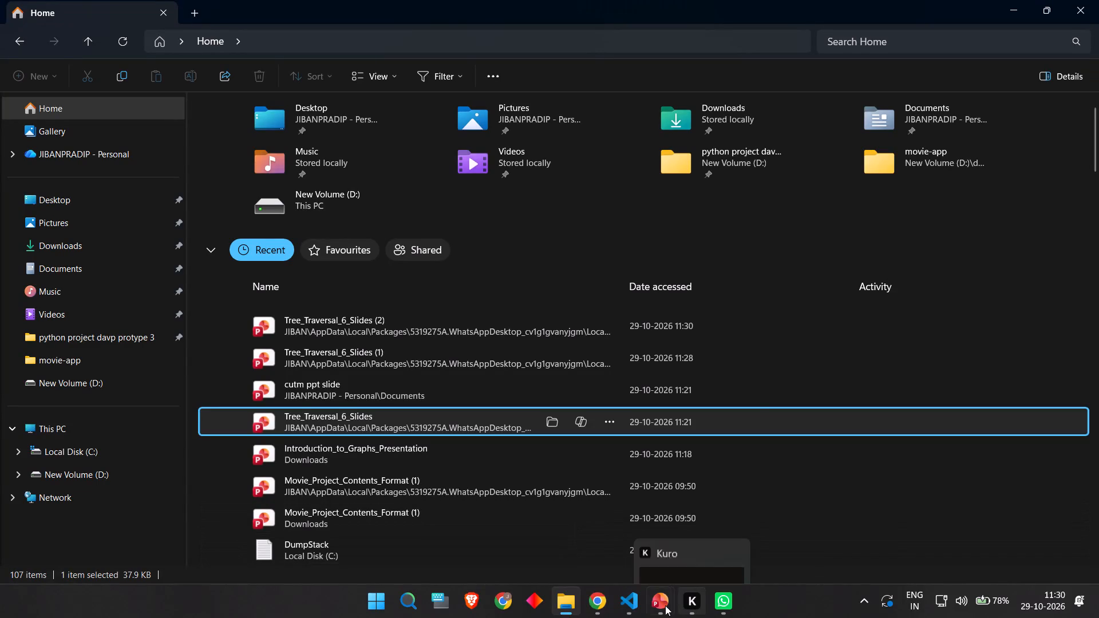
Switch to the open Tree_Traversal_6_Slides presentation and add a new slide after slide 6.
left_click(788, 537)
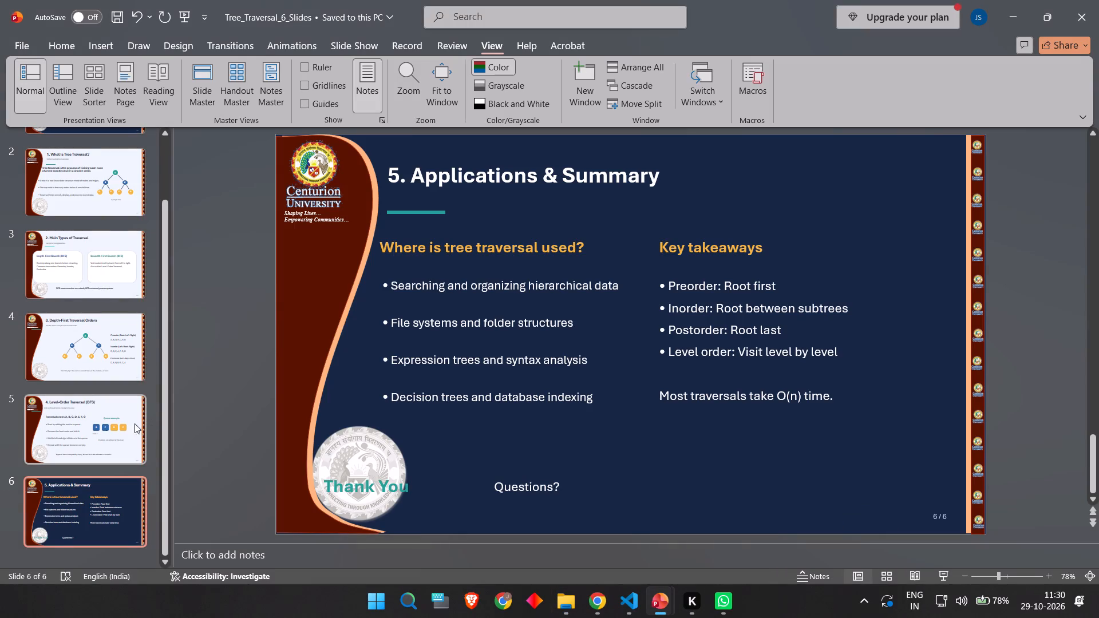
scroll(55, 423, "down", 6)
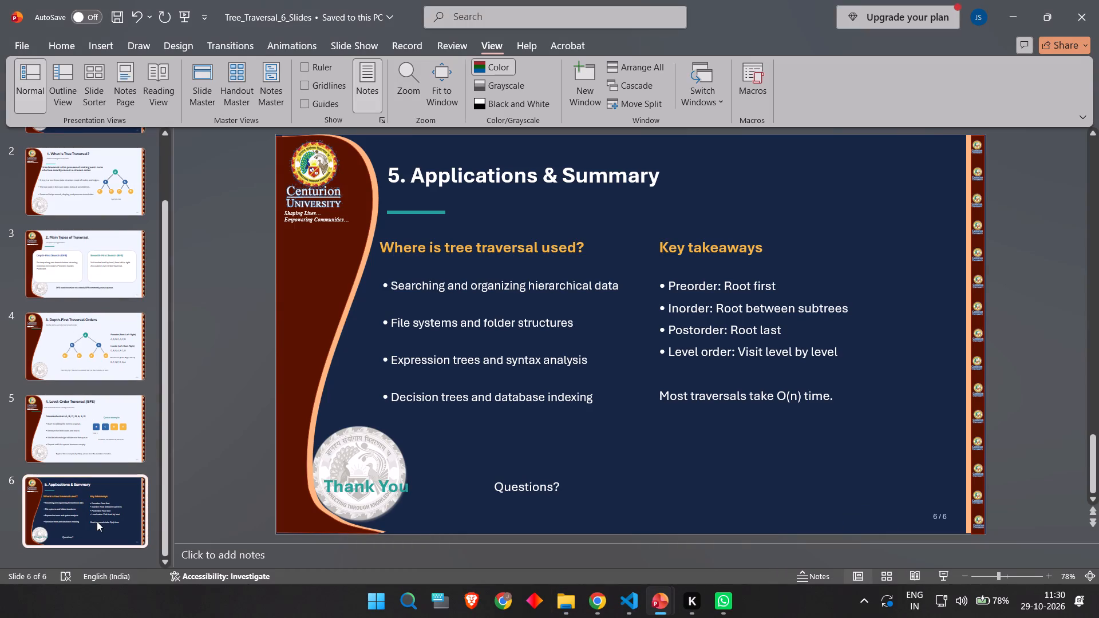
right_click(97, 521)
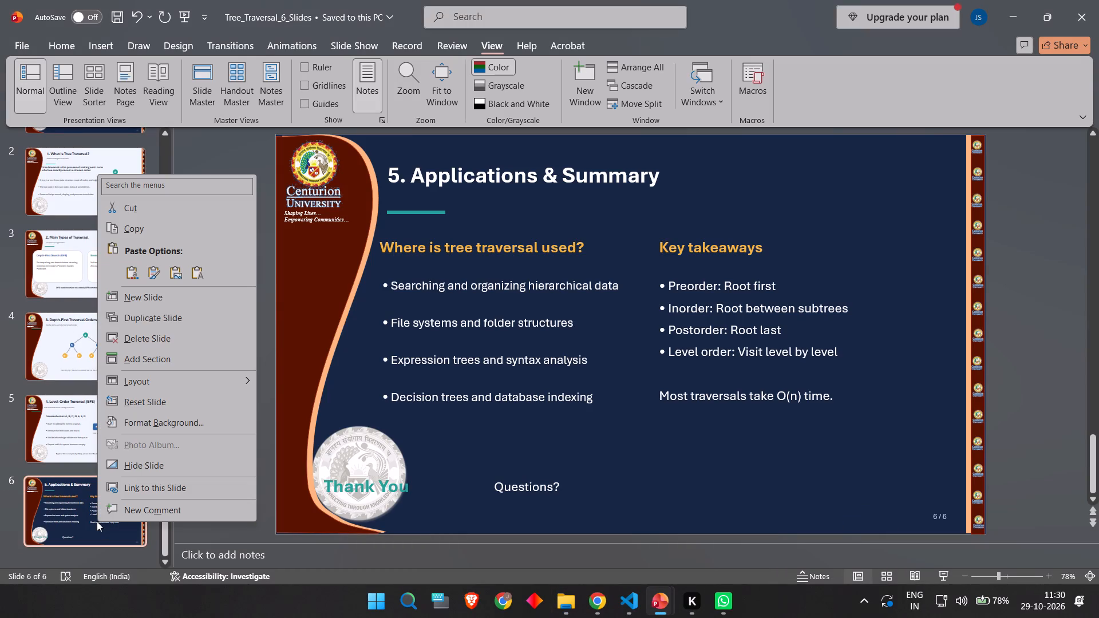
left_click(203, 299)
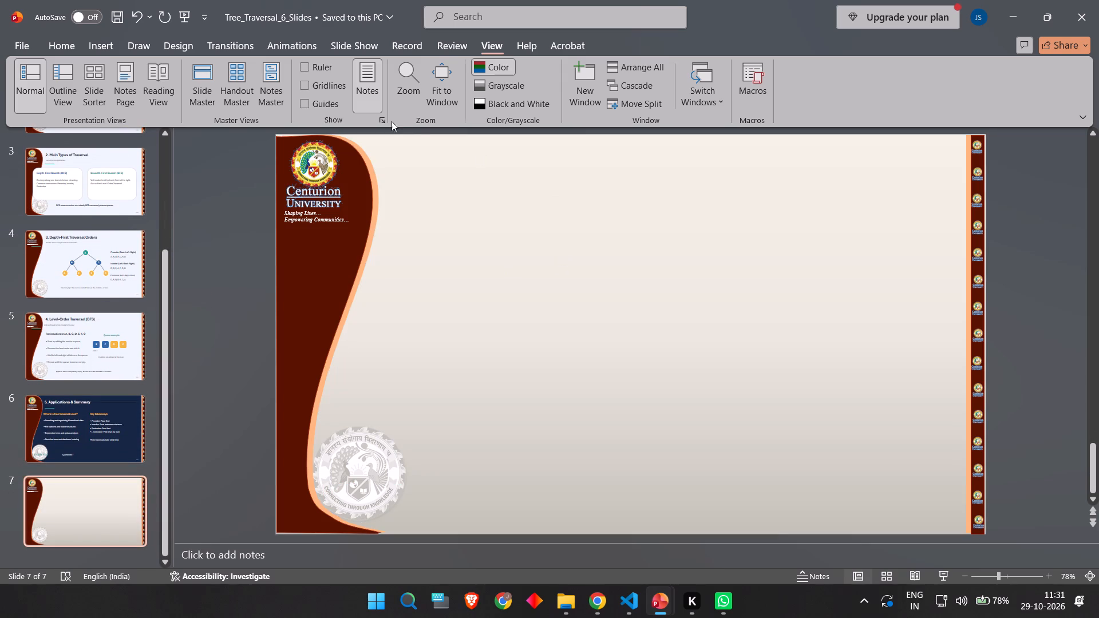
Insert a text box in the upper middle of slide 7 containing the text Thank you.
left_click(110, 44)
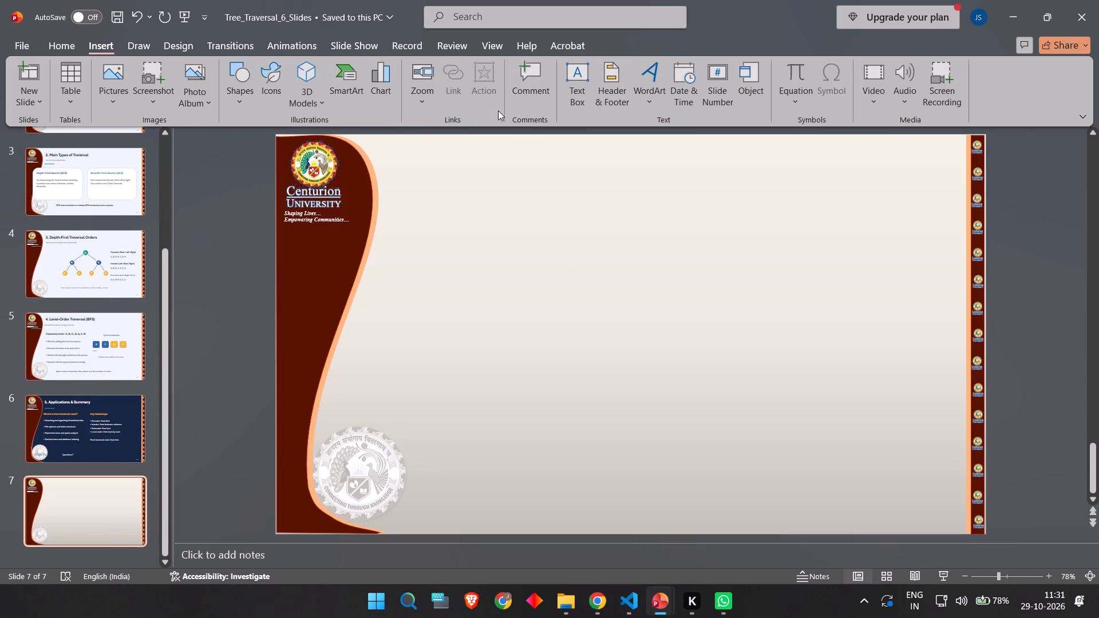
left_click(570, 81)
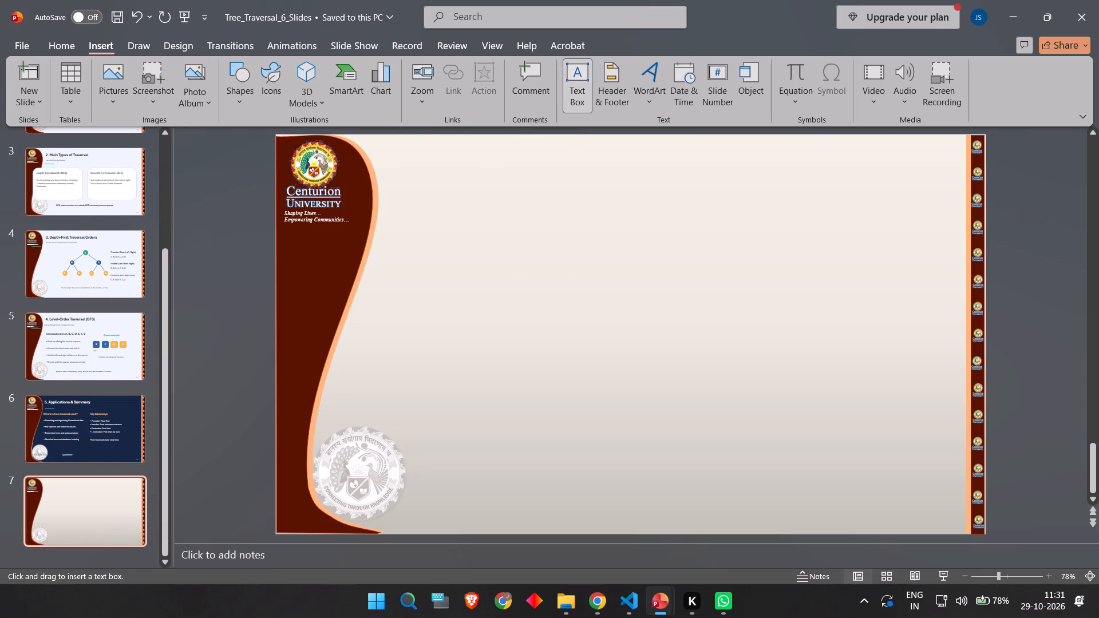
left_click_drag(524, 207, 815, 302)
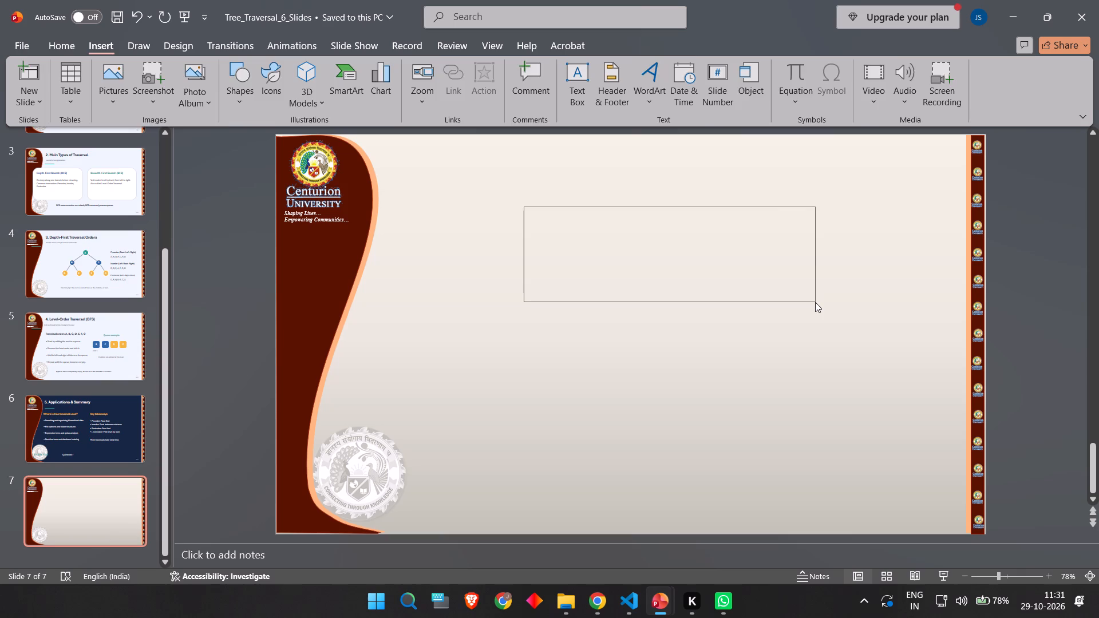
type("tha")
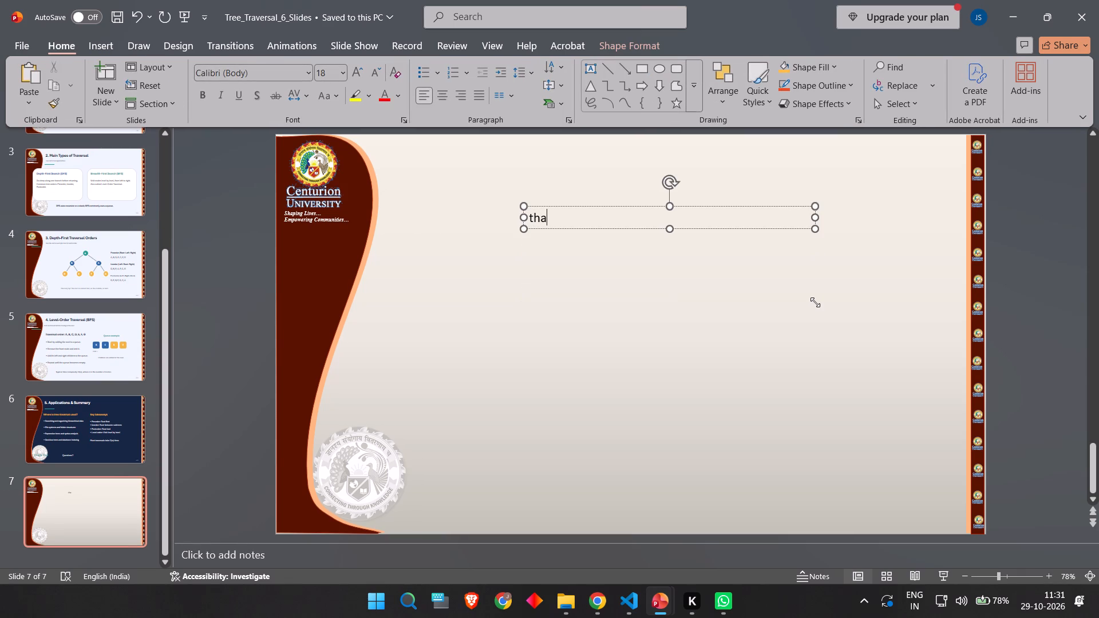
type("nk")
key("space")
type("you")
key("space")
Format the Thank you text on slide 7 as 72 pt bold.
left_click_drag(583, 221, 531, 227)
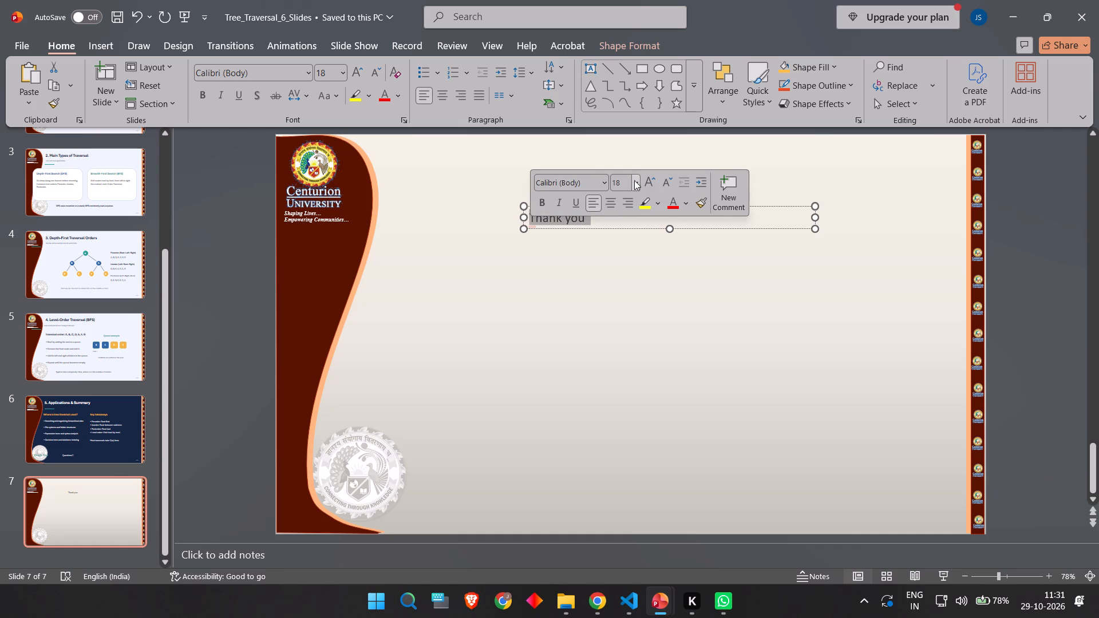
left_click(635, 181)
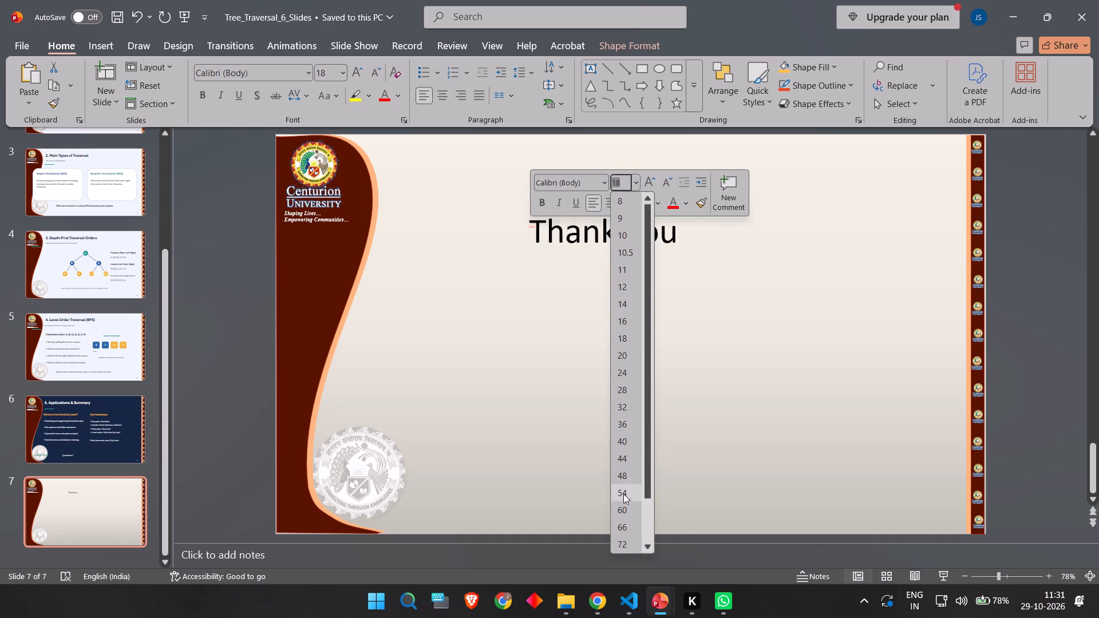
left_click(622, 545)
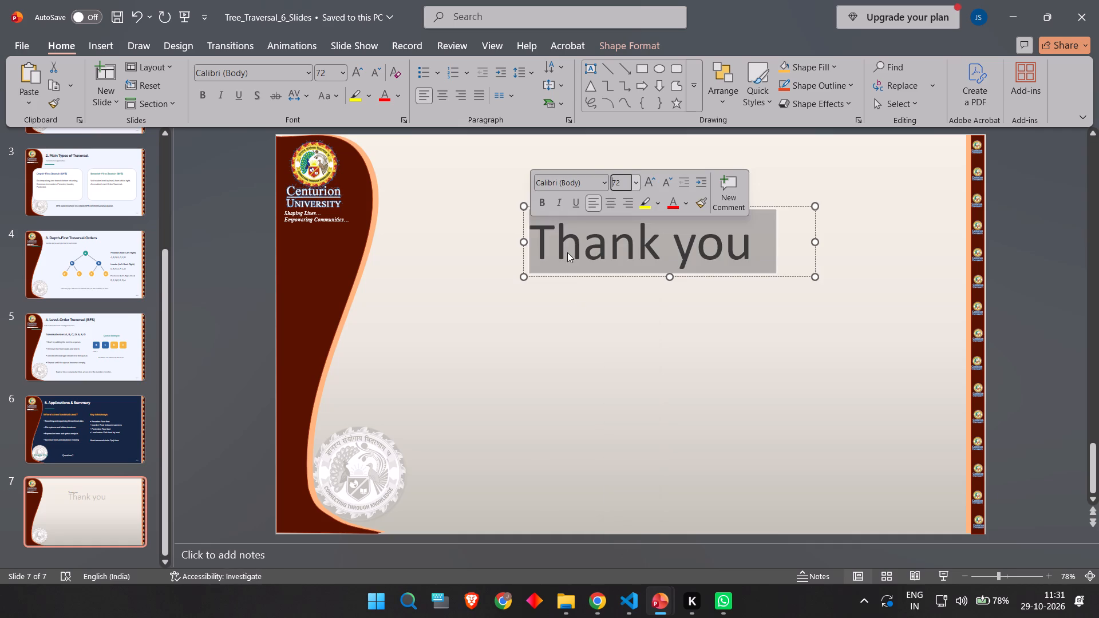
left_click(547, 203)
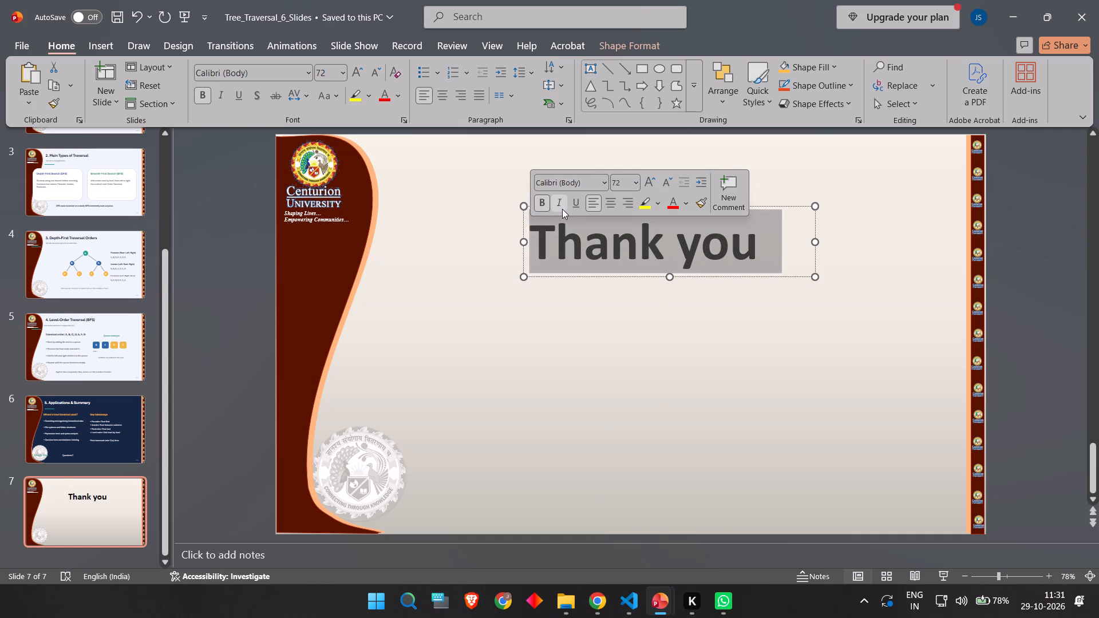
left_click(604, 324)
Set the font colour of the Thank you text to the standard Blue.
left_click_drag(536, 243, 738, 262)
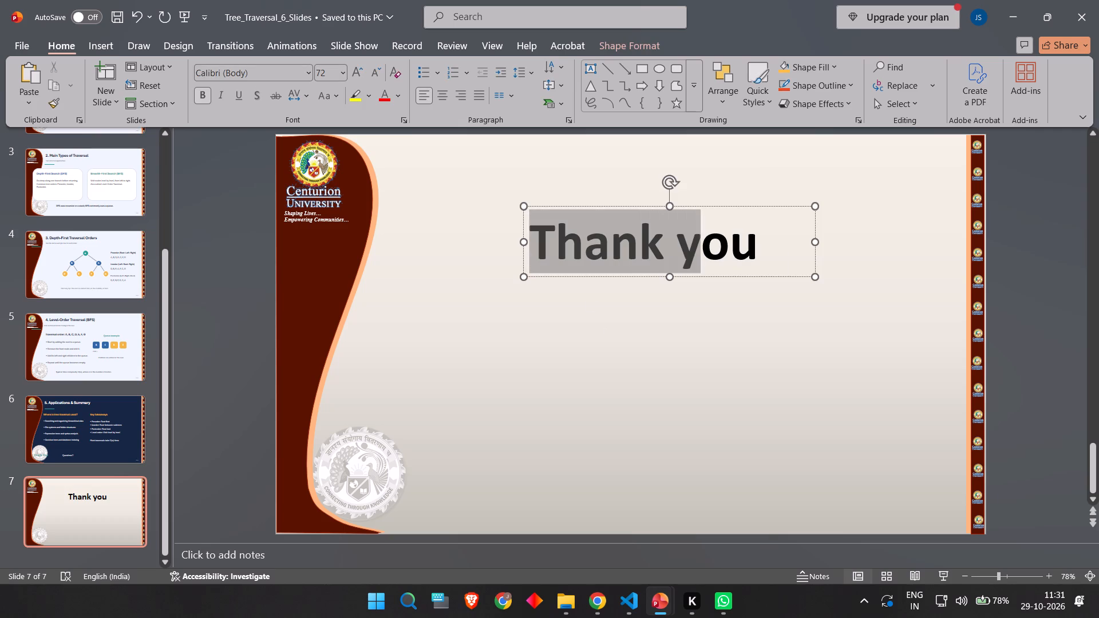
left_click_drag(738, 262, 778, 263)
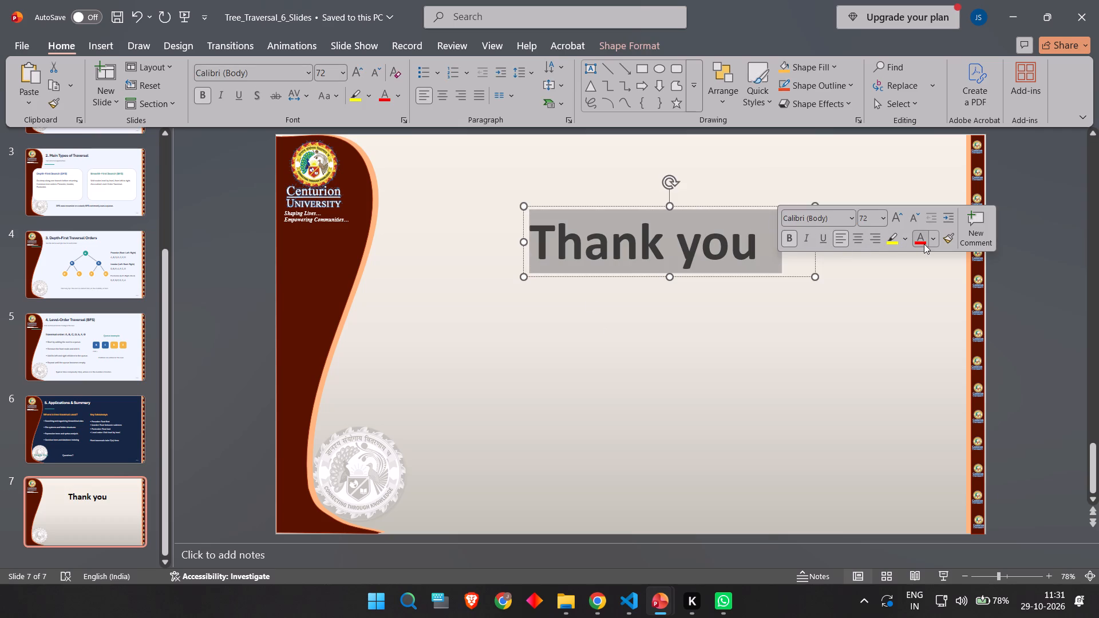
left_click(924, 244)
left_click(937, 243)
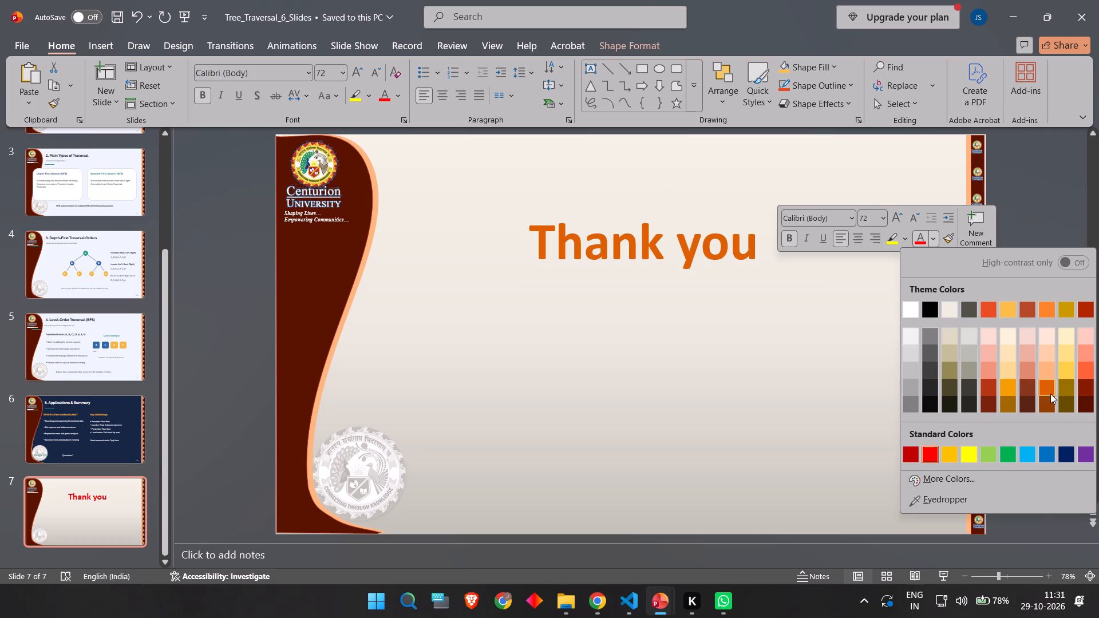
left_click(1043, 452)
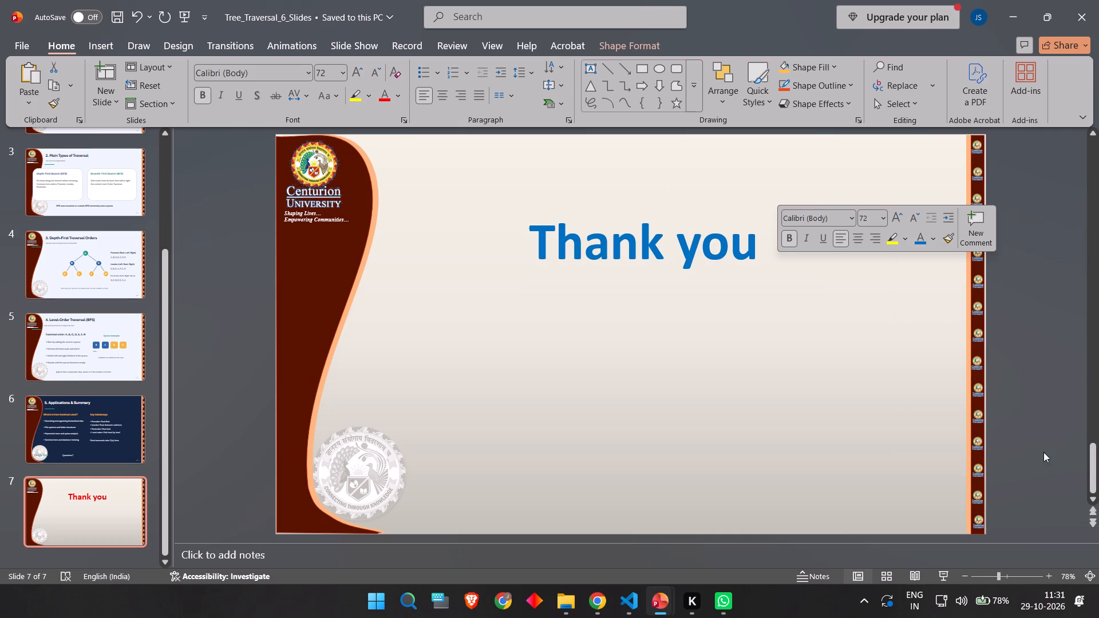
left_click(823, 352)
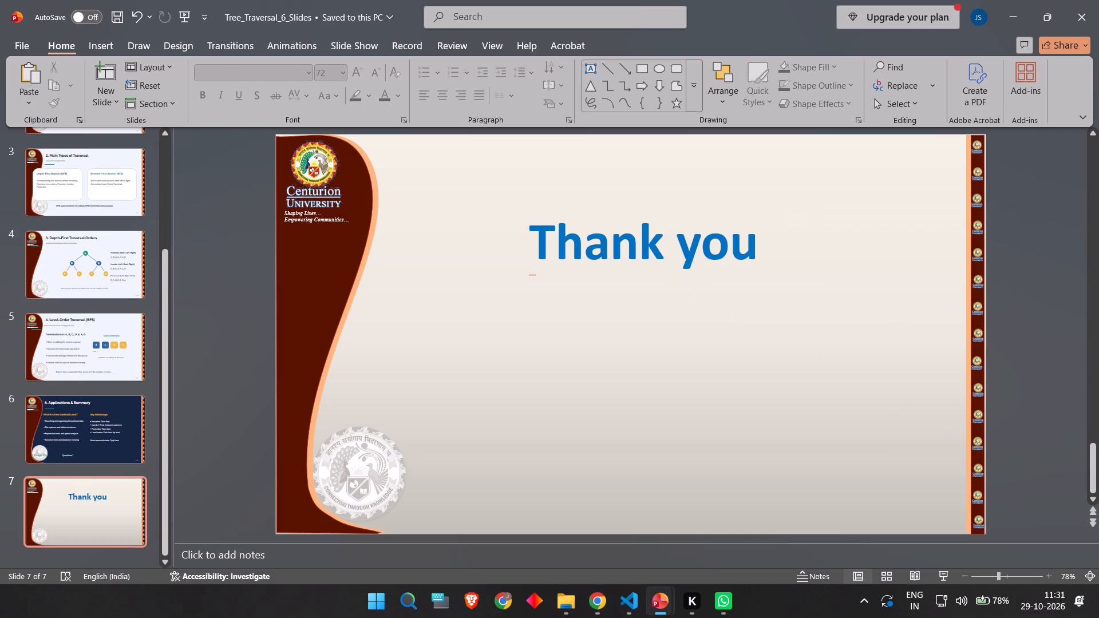
Move the Thank you text box slightly lower on slide 7.
left_click(657, 255)
left_click_drag(647, 275, 645, 284)
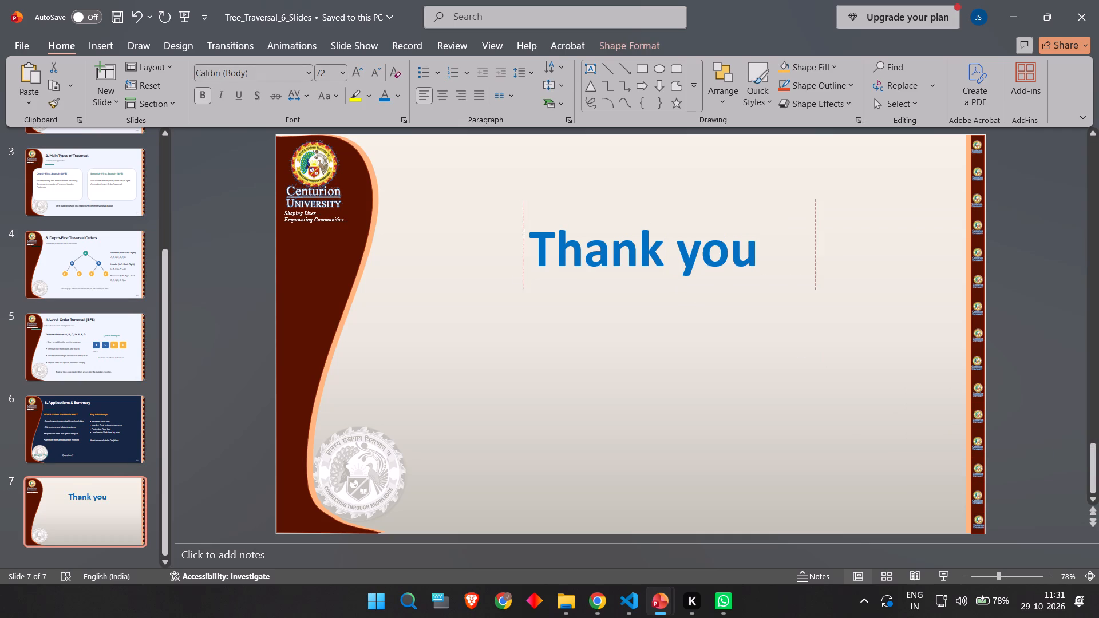
left_click_drag(645, 284, 640, 314)
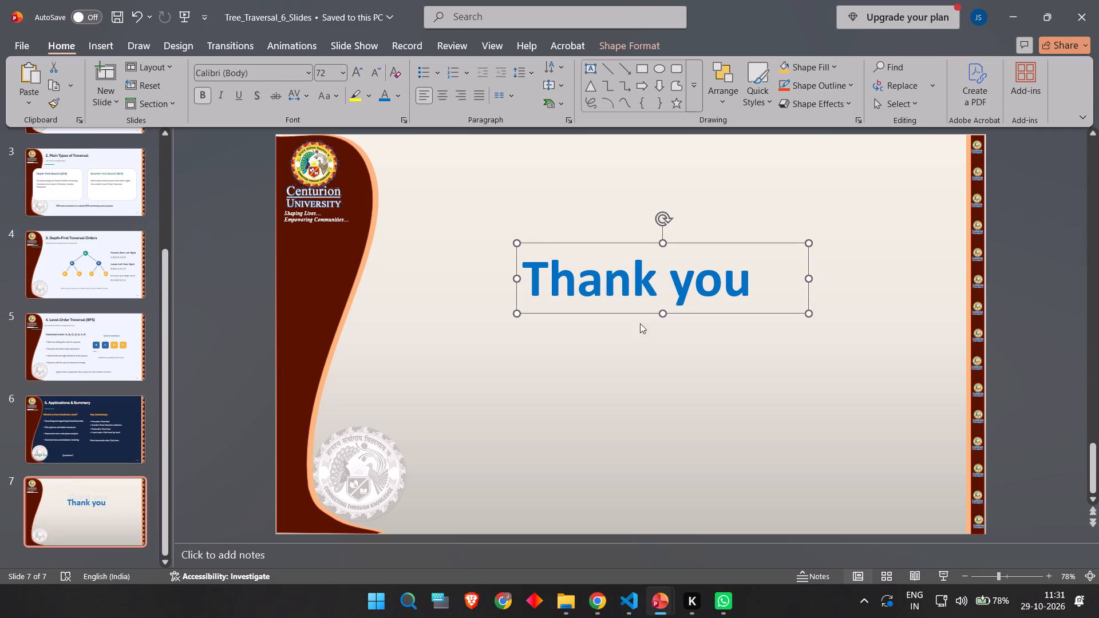
left_click(636, 371)
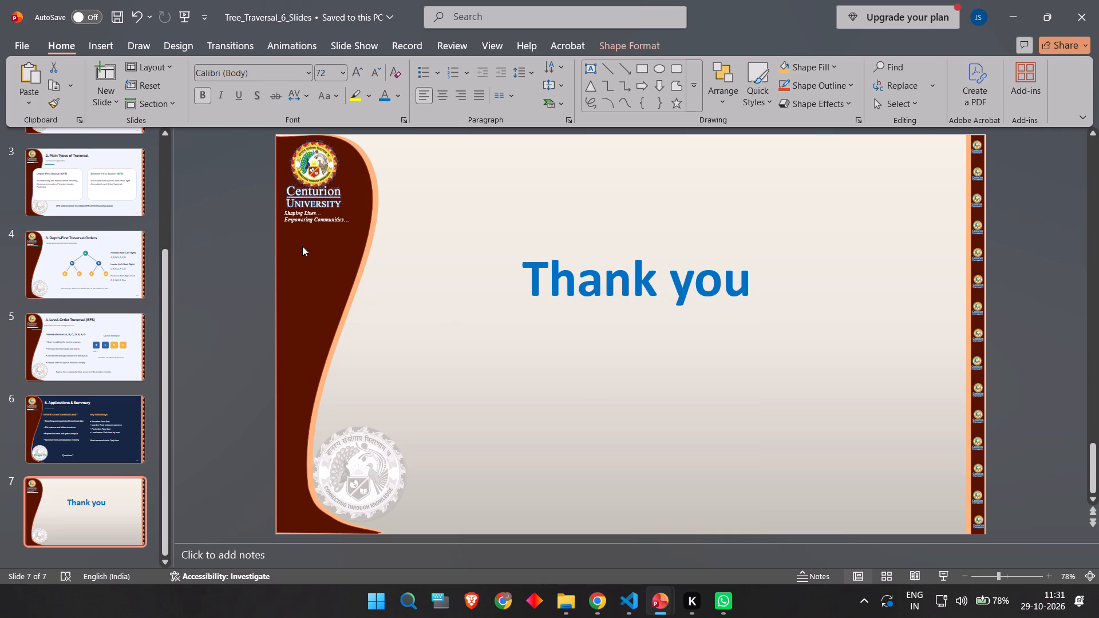
Copy the Thank You text near the bottom of slide 6, Applications & Summary.
left_click(98, 445)
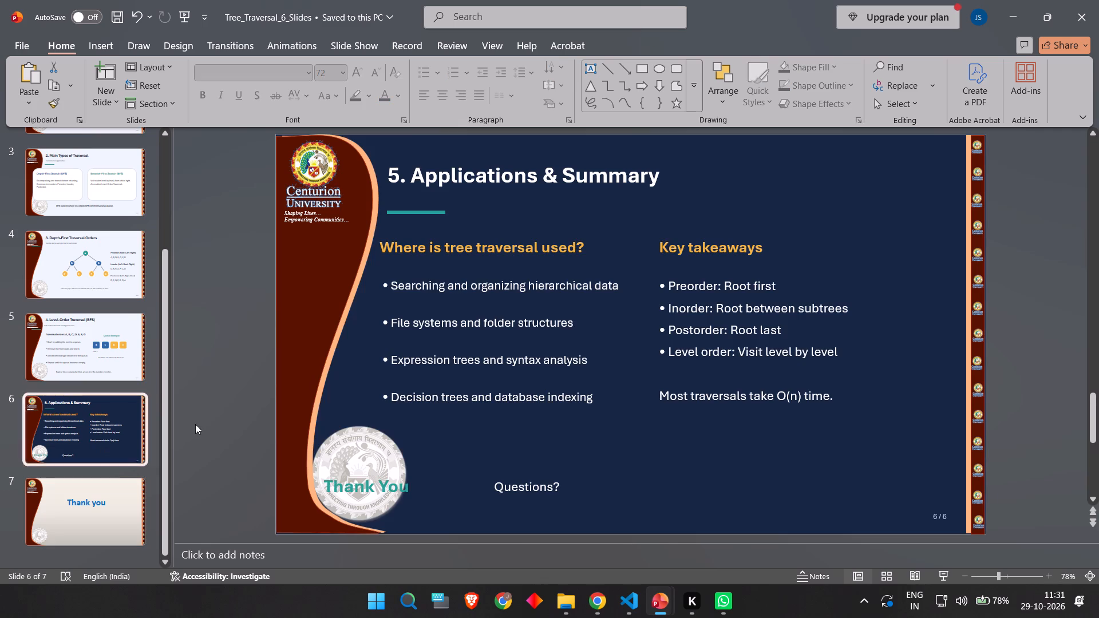
left_click(389, 486)
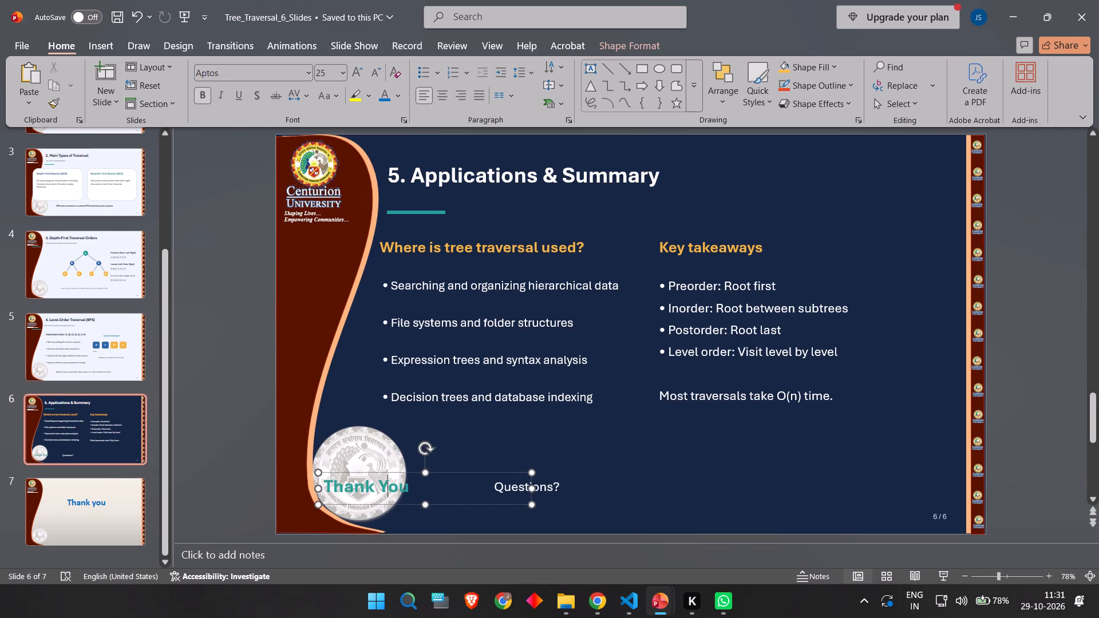
left_click_drag(326, 481, 444, 480)
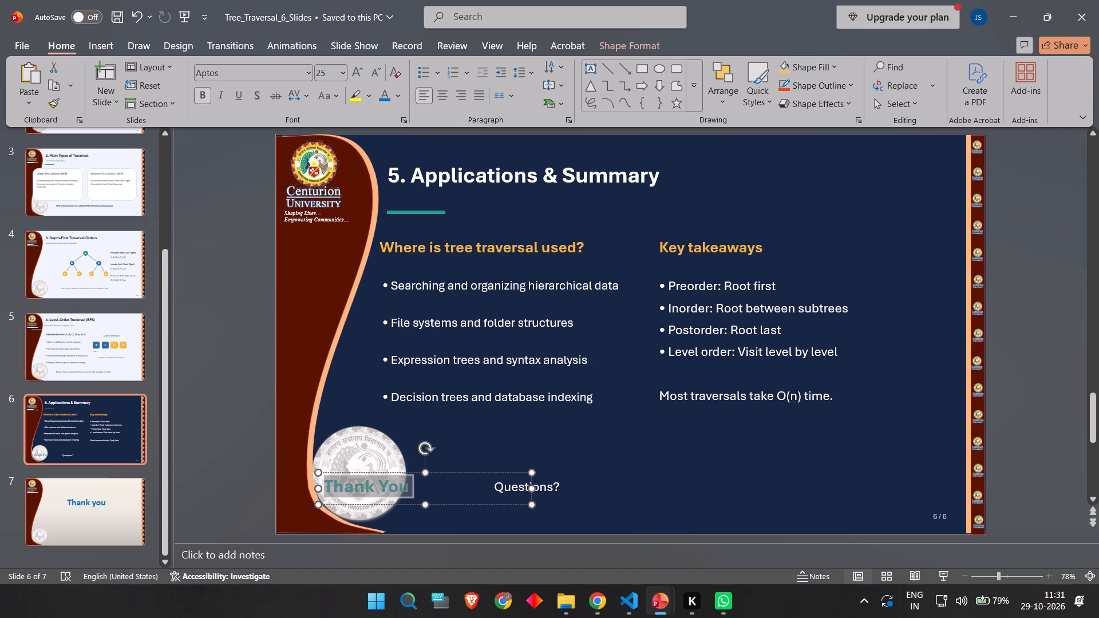
left_click_drag(444, 480, 517, 483)
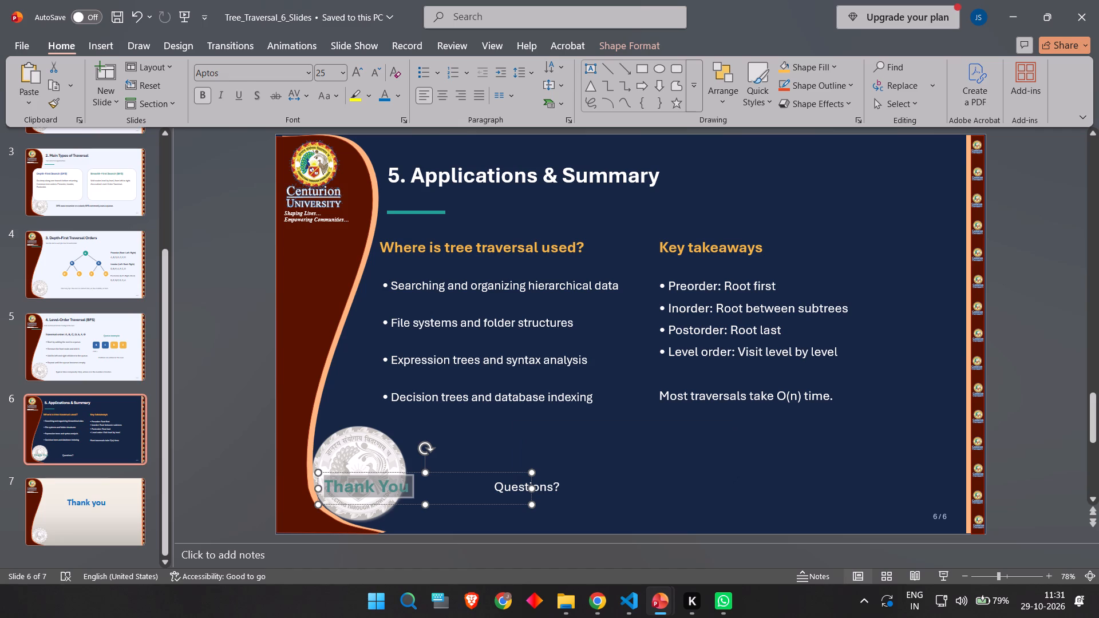
key("ctrl+c")
Copy the Questions? text beside Thank You on slide 6.
left_click(501, 488)
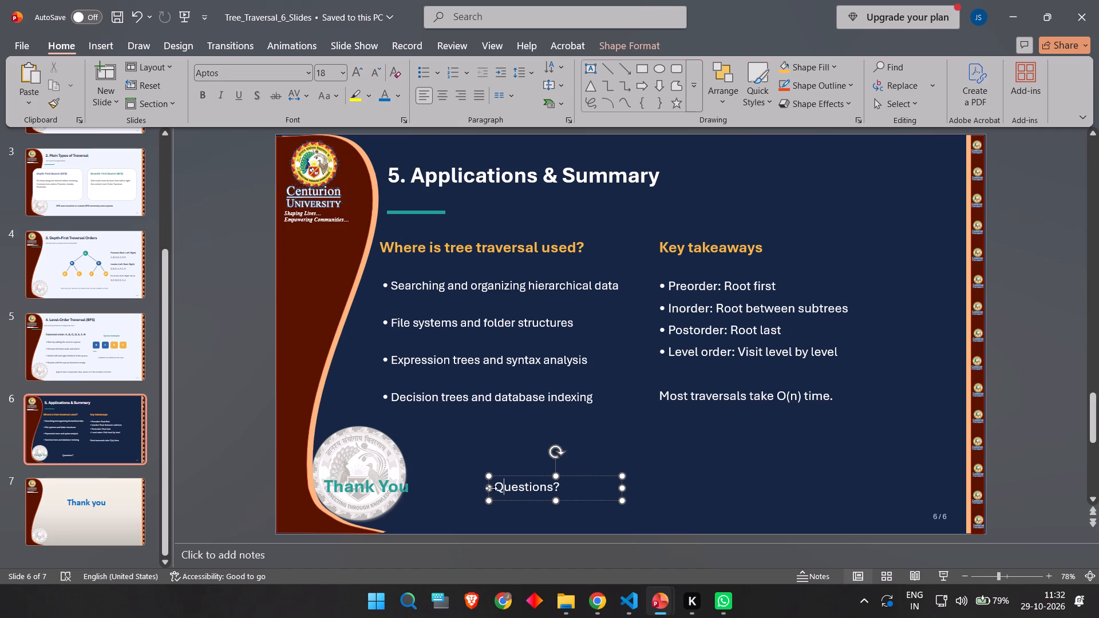
left_click_drag(495, 488, 579, 488)
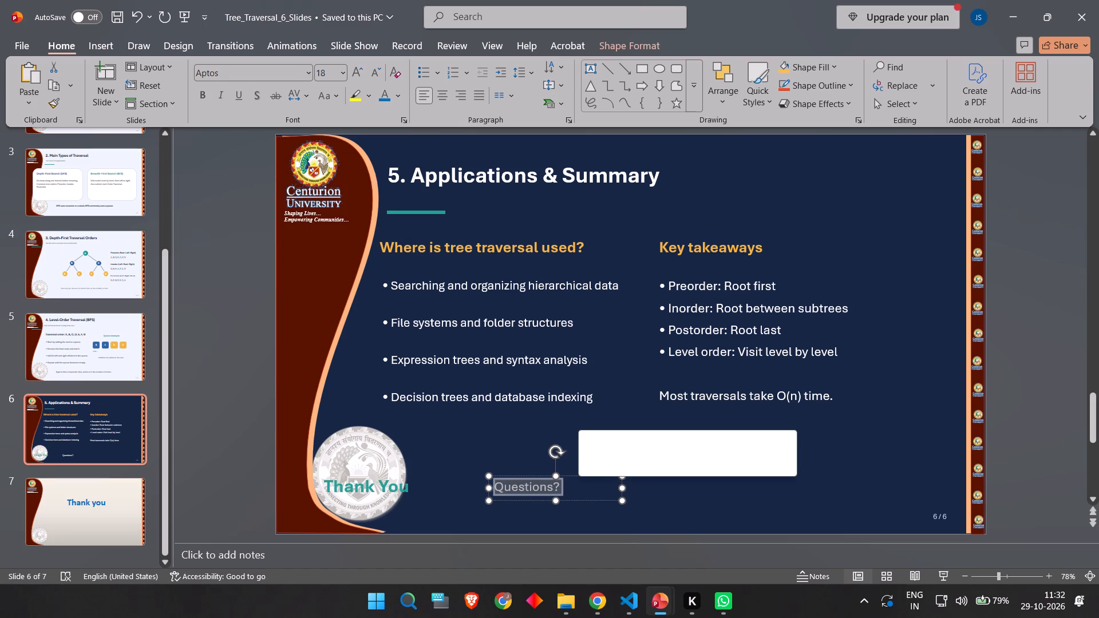
key("ctrl+c")
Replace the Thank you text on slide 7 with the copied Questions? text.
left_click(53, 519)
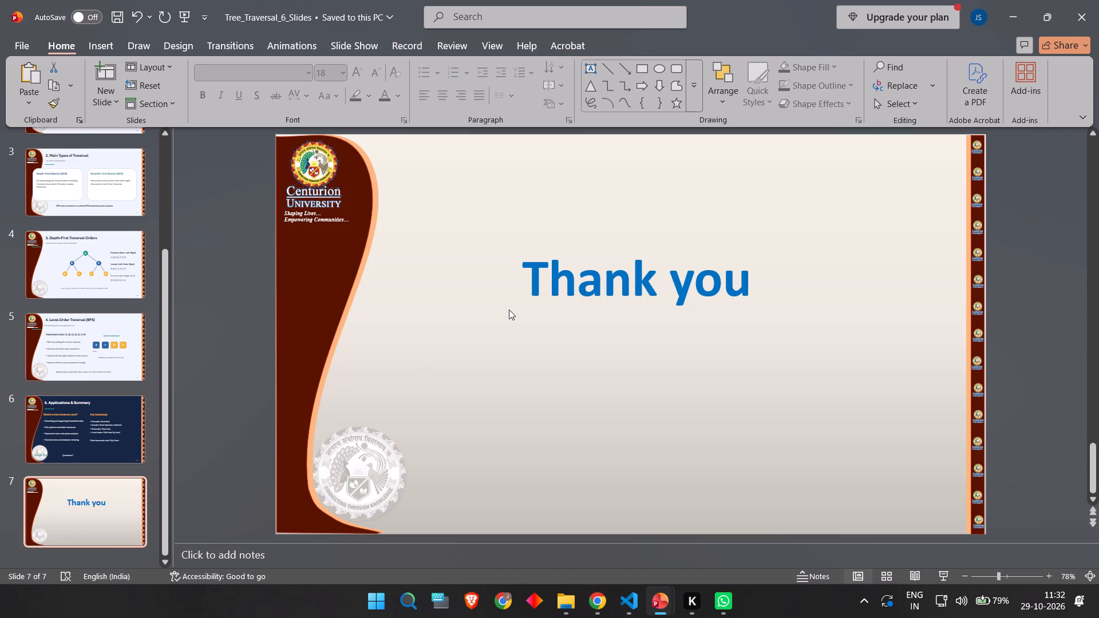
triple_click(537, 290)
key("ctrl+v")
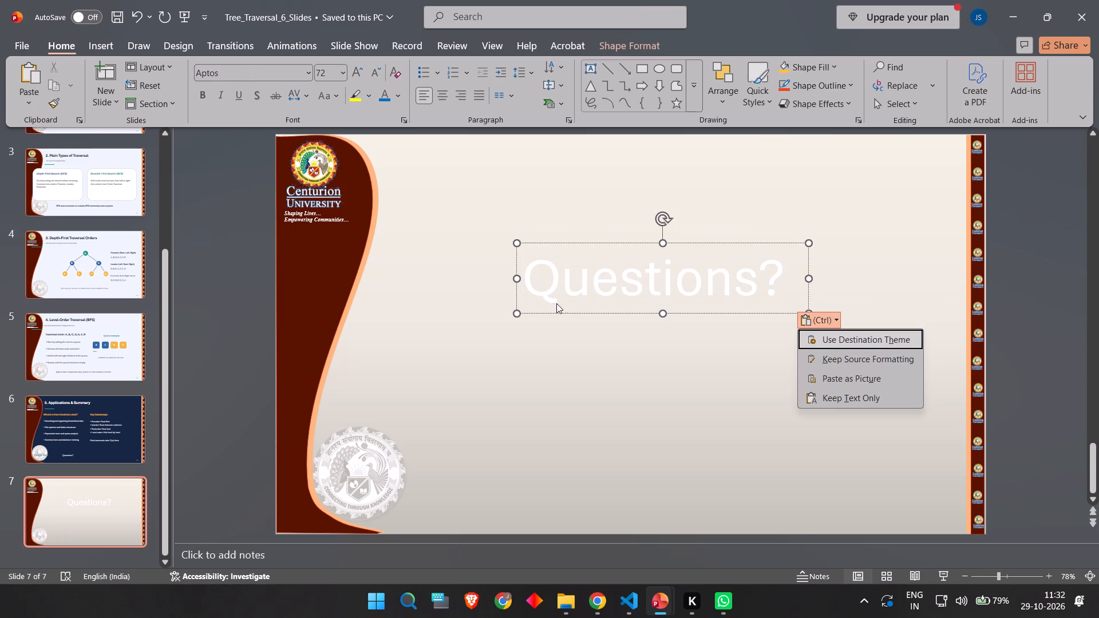
Move the Questions? text box down into the lower half of slide 7.
left_click_drag(567, 308, 570, 333)
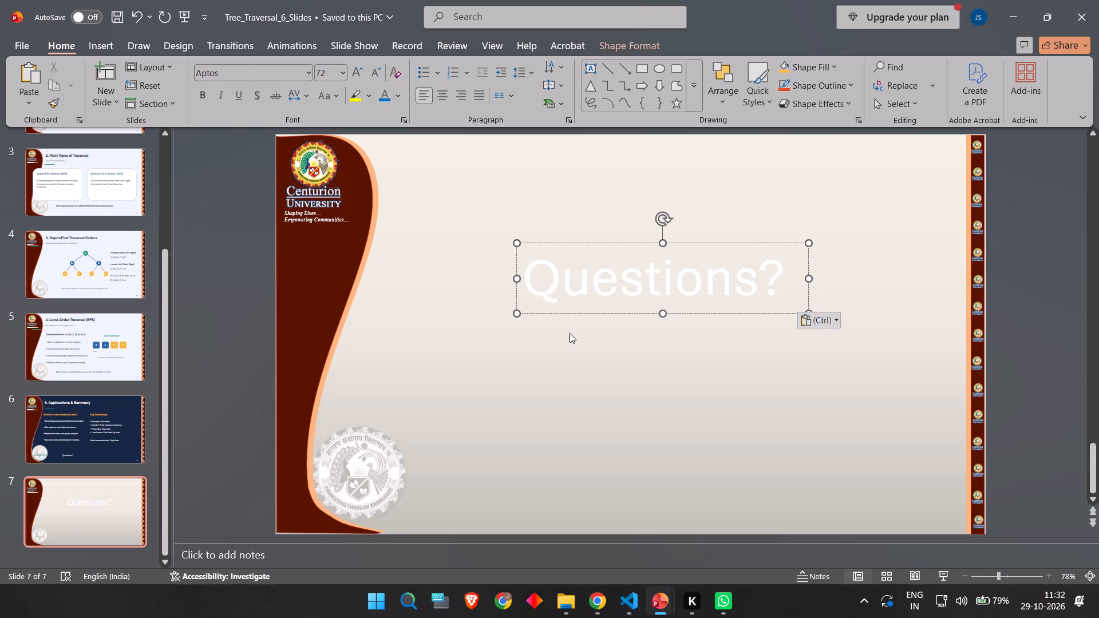
left_click_drag(583, 311, 578, 412)
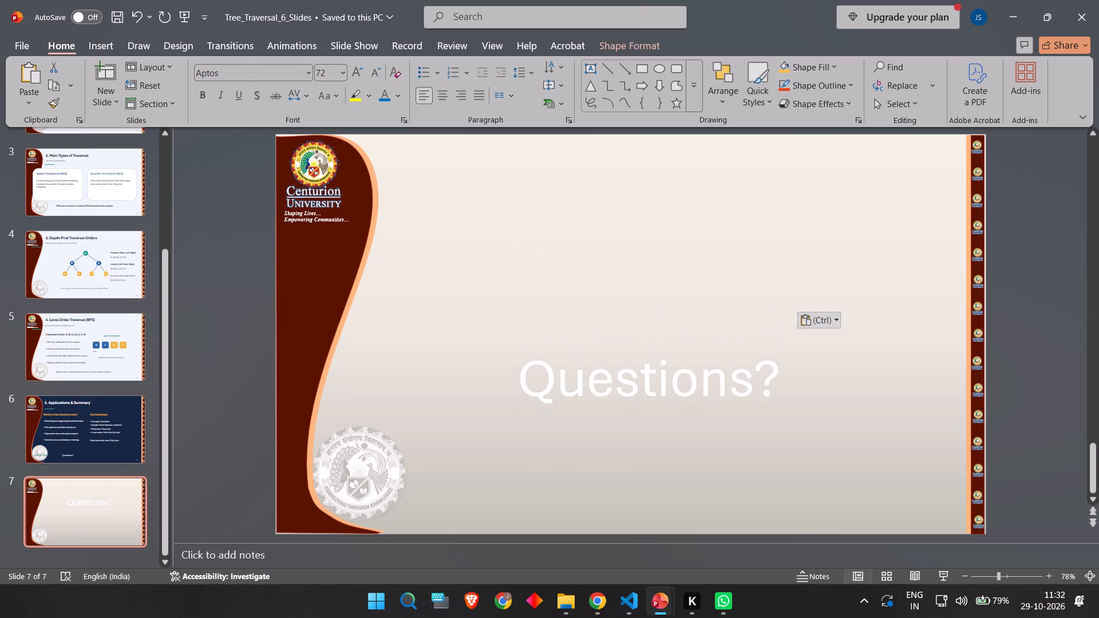
left_click_drag(578, 412, 578, 411)
Replace the Questions? text on slide 7 with the Thank You entry from the clipboard history.
key("super+v")
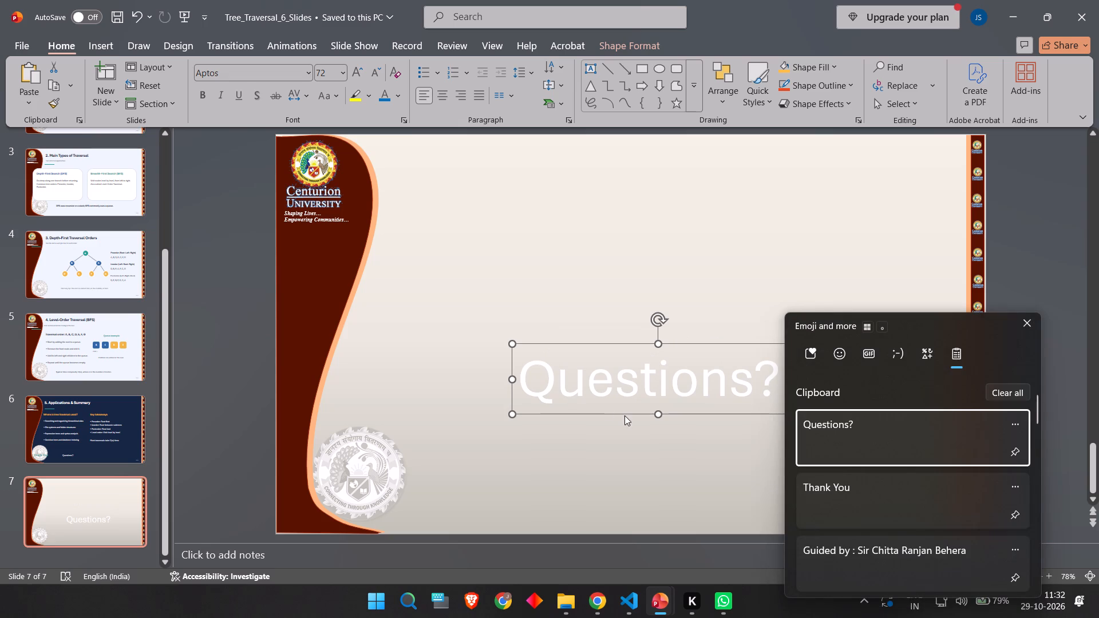
left_click(824, 486)
key("ctrl+v")
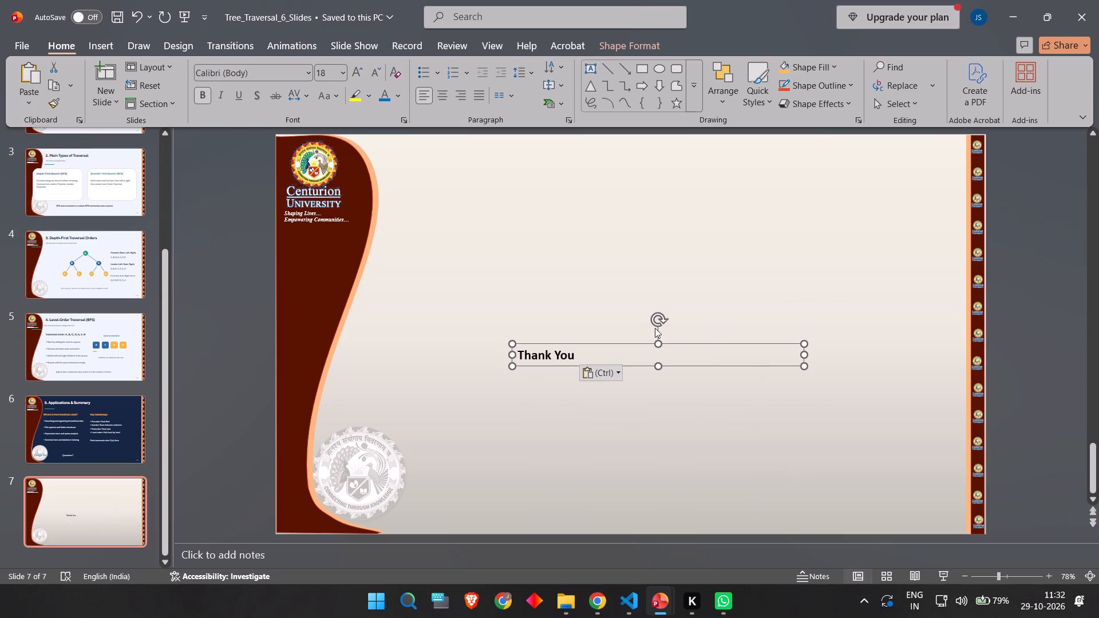
Paste the Questions? entry from the clipboard history onto slide 7 and position it below Thank You.
left_click(626, 296)
key("super+v")
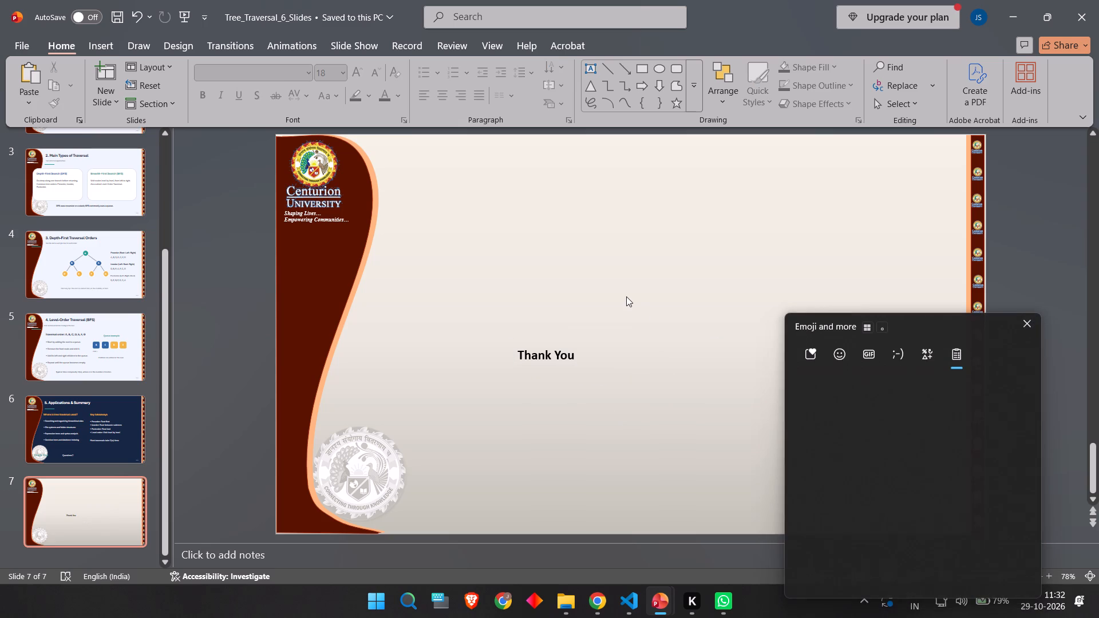
left_click(812, 431)
key("ctrl+v")
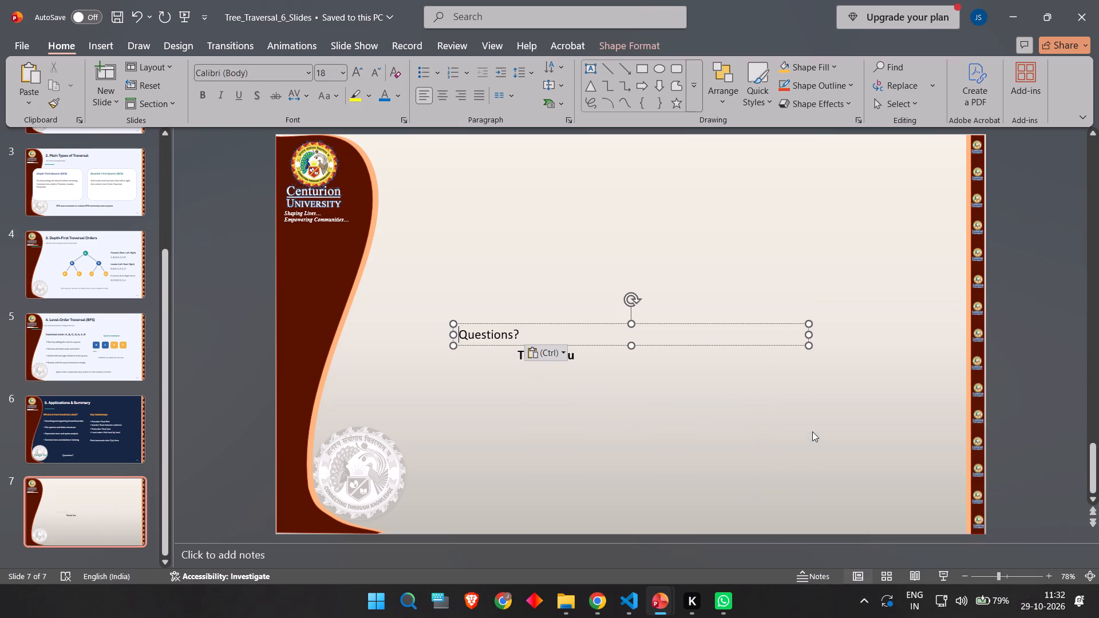
left_click_drag(614, 345, 686, 425)
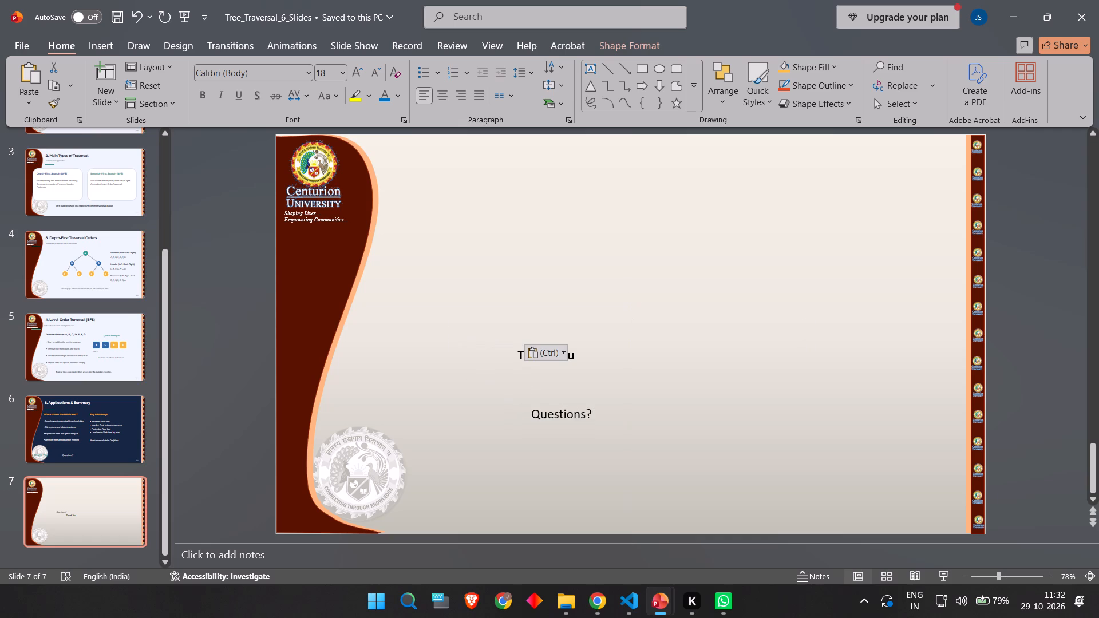
left_click_drag(686, 425, 728, 419)
Move the Thank You text box up, well above the Questions? text on slide 7.
left_click(561, 354)
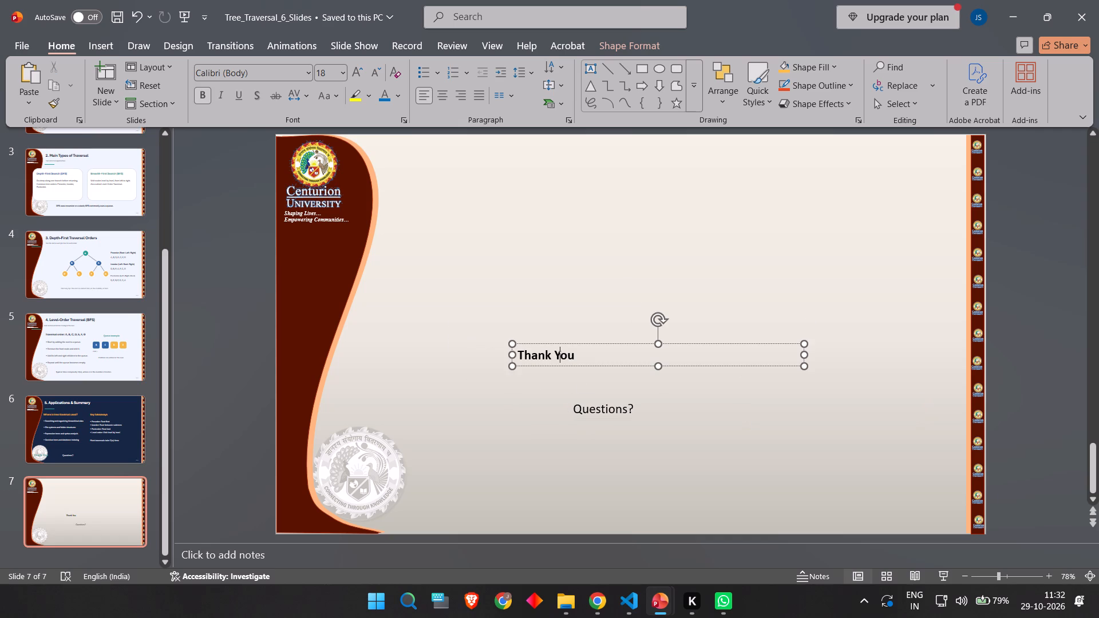
left_click_drag(568, 342, 619, 256)
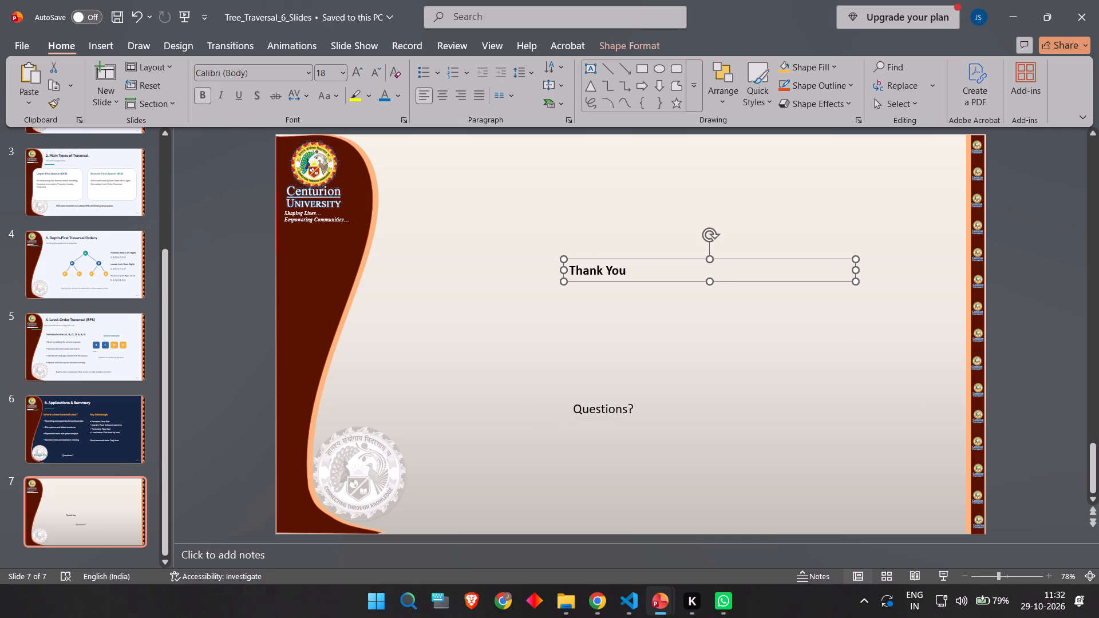
Format the Thank You text on slide 7 in Algerian, size 66, with blue font colour.
triple_click(572, 267)
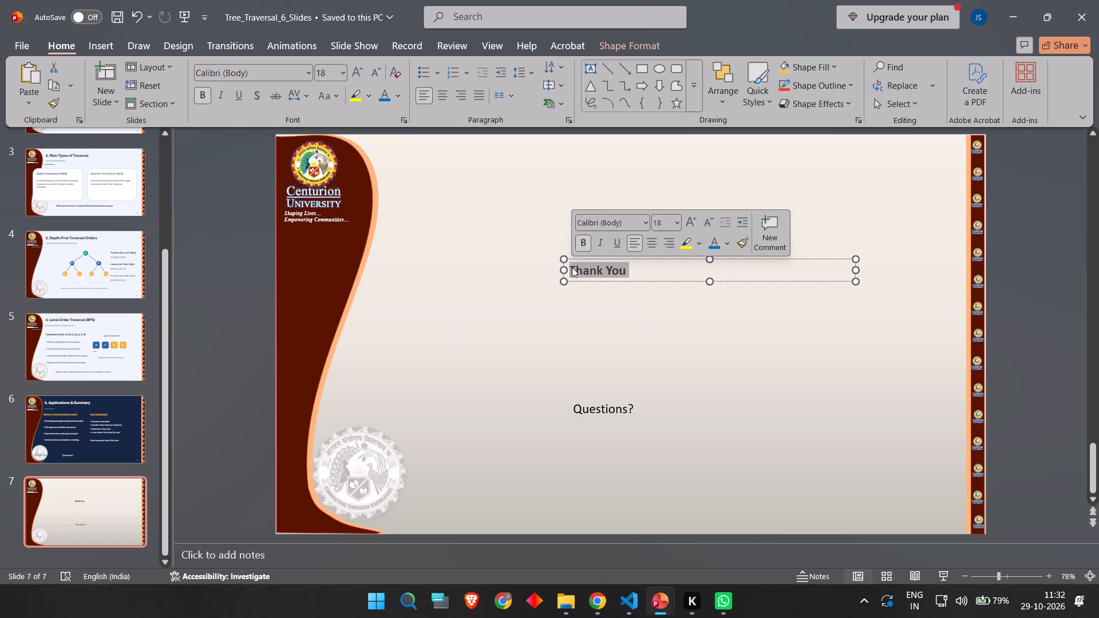
left_click(648, 229)
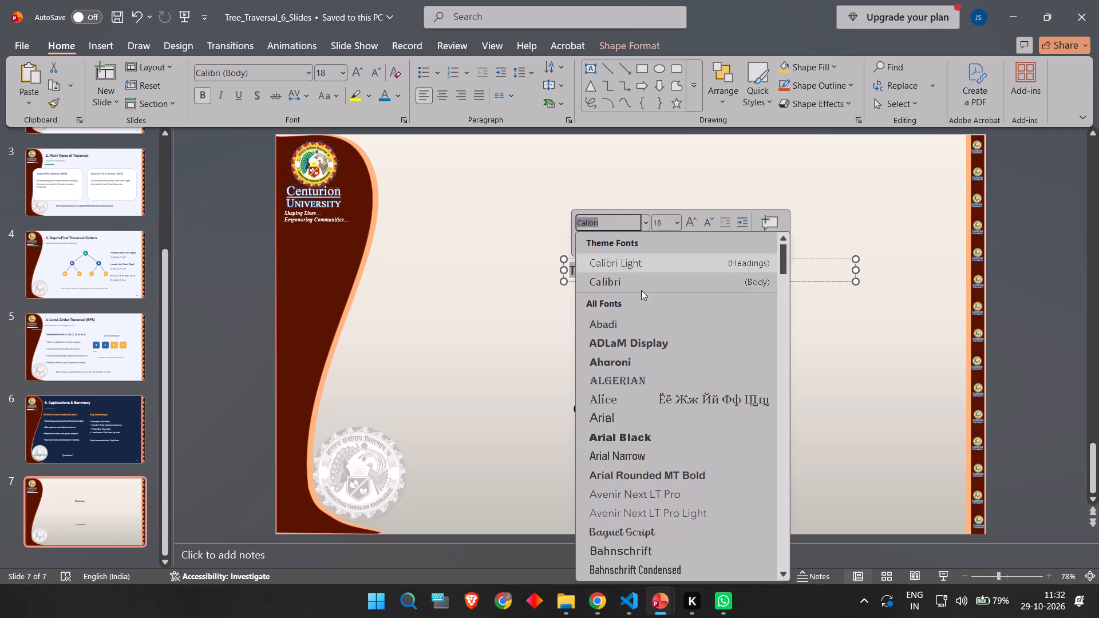
left_click(650, 381)
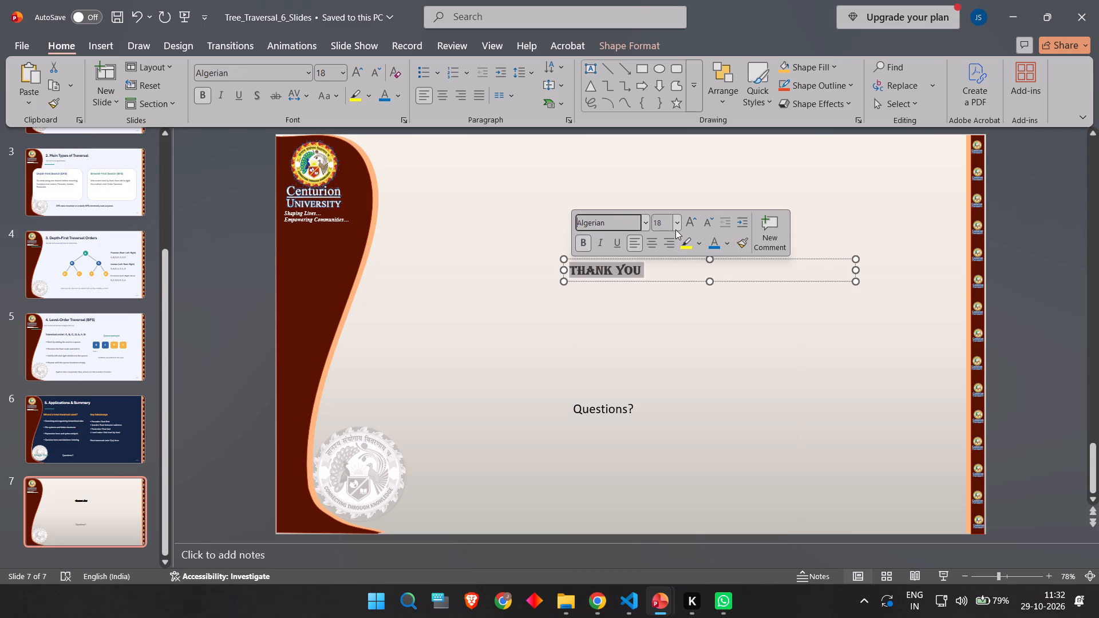
left_click(675, 229)
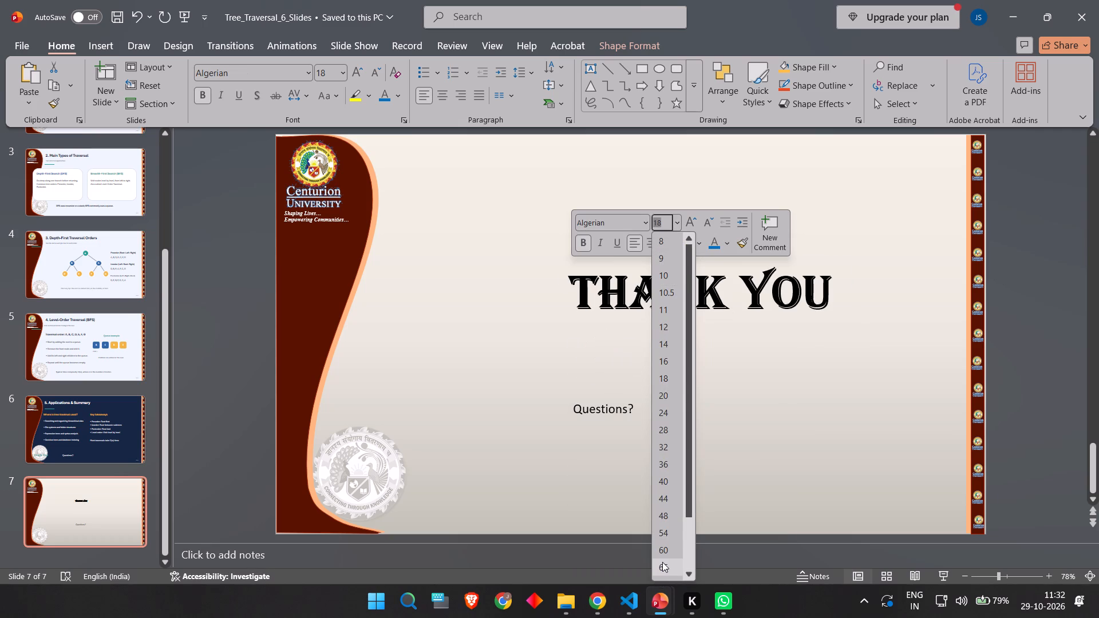
left_click(662, 562)
left_click(714, 245)
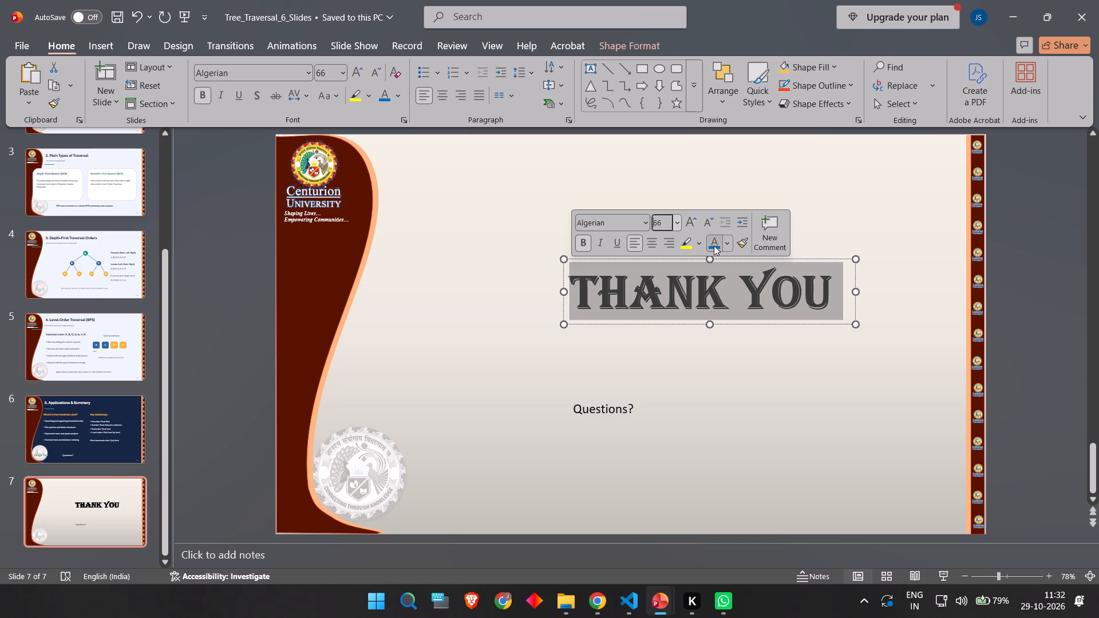
Shift the Thank You heading left towards the middle of slide 7 and bring the Questions? text up close beneath it.
left_click_drag(658, 321, 592, 324)
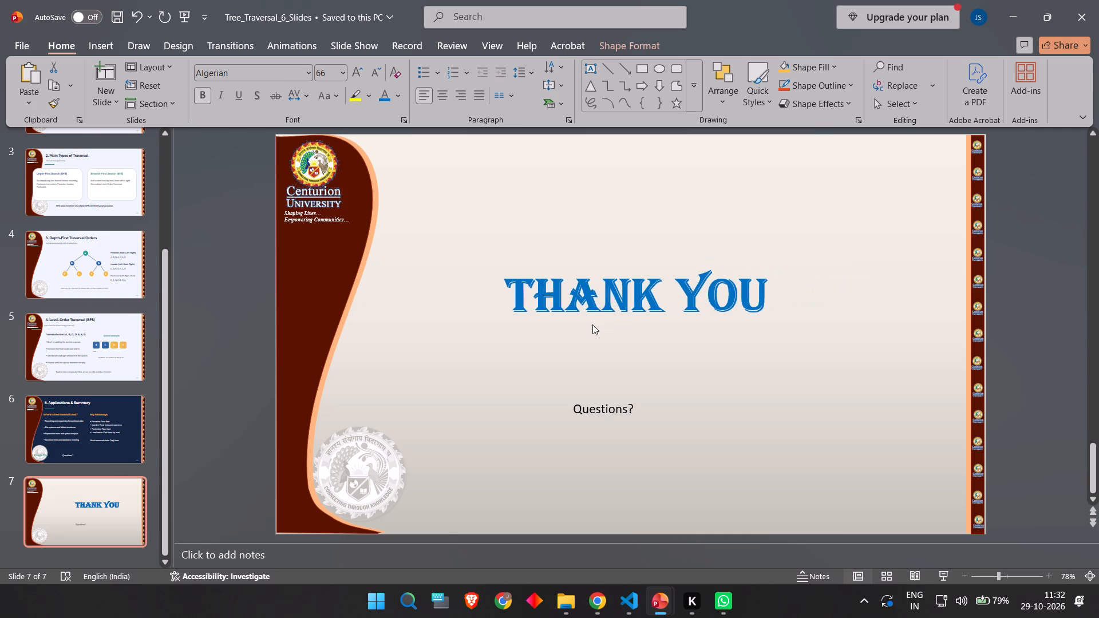
left_click_drag(592, 324, 586, 324)
left_click(591, 419)
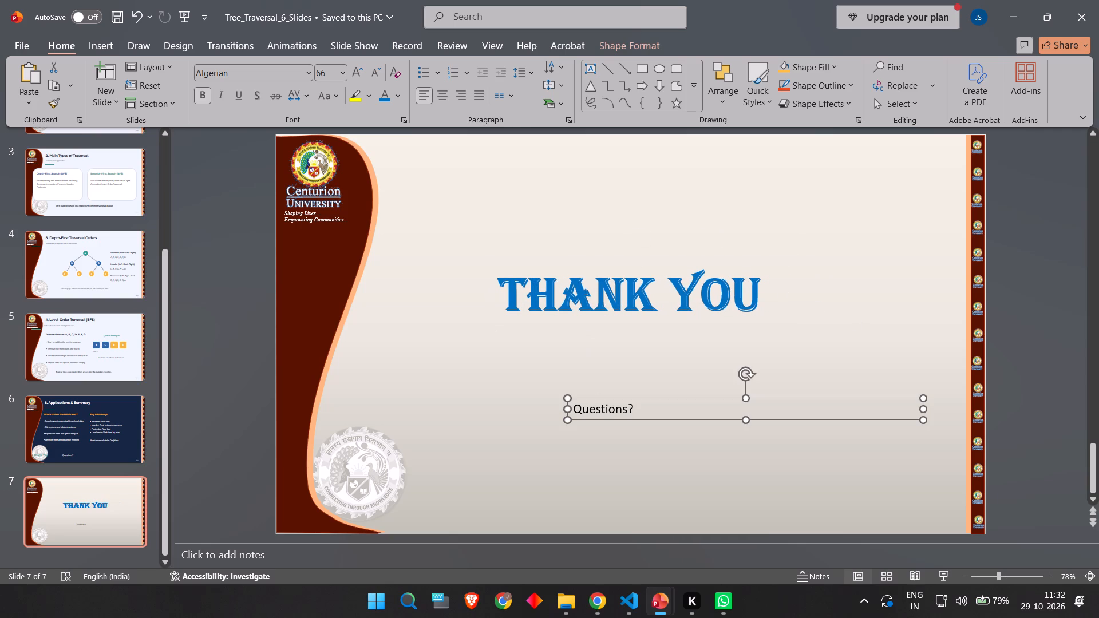
left_click_drag(598, 399, 597, 351)
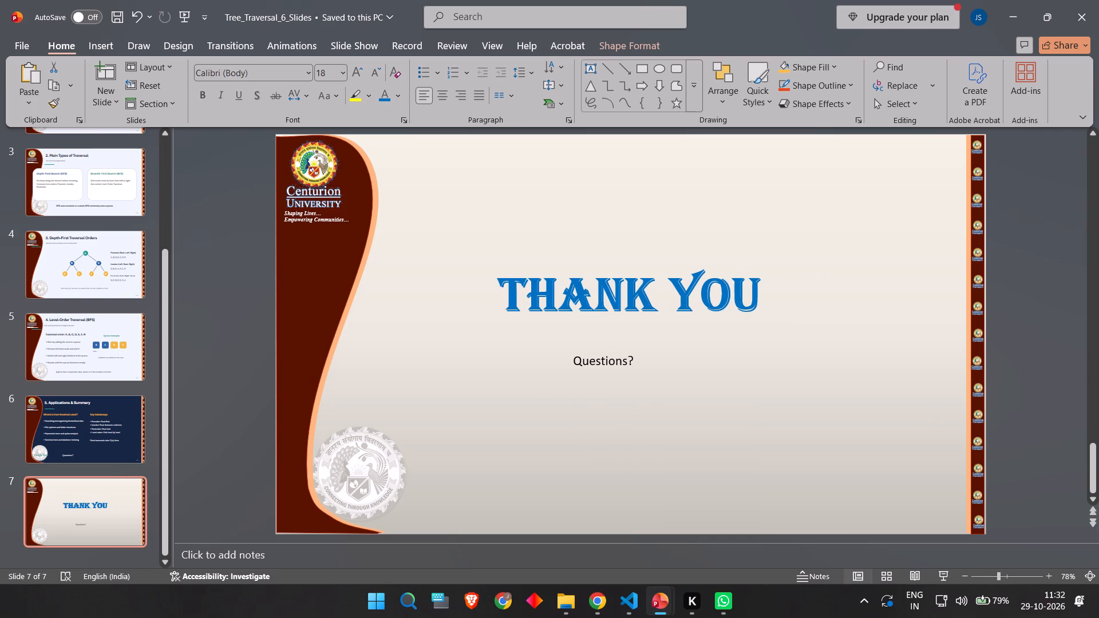
left_click_drag(597, 351, 601, 352)
Try the Questions? text on slide 7 at font size 36, settling on size 24.
triple_click(582, 362)
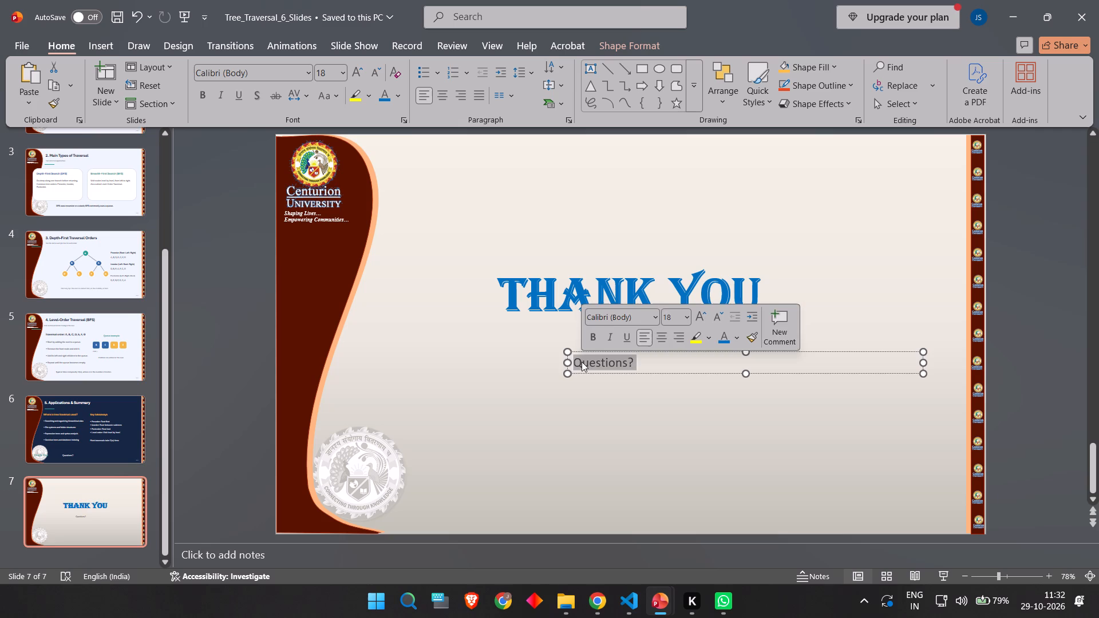
left_click(685, 325)
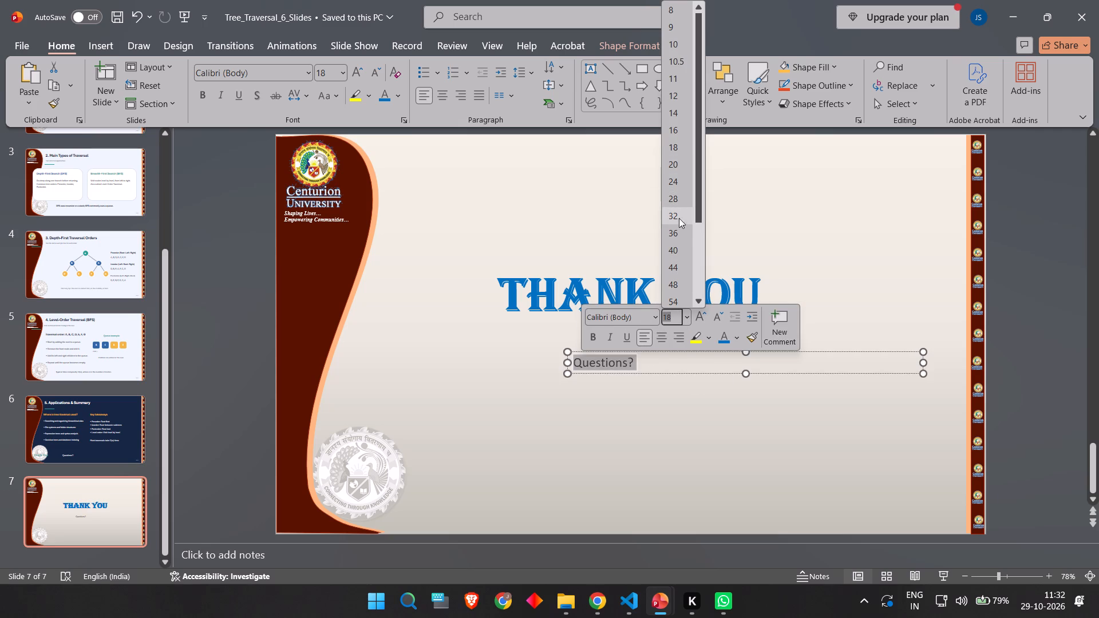
left_click(678, 238)
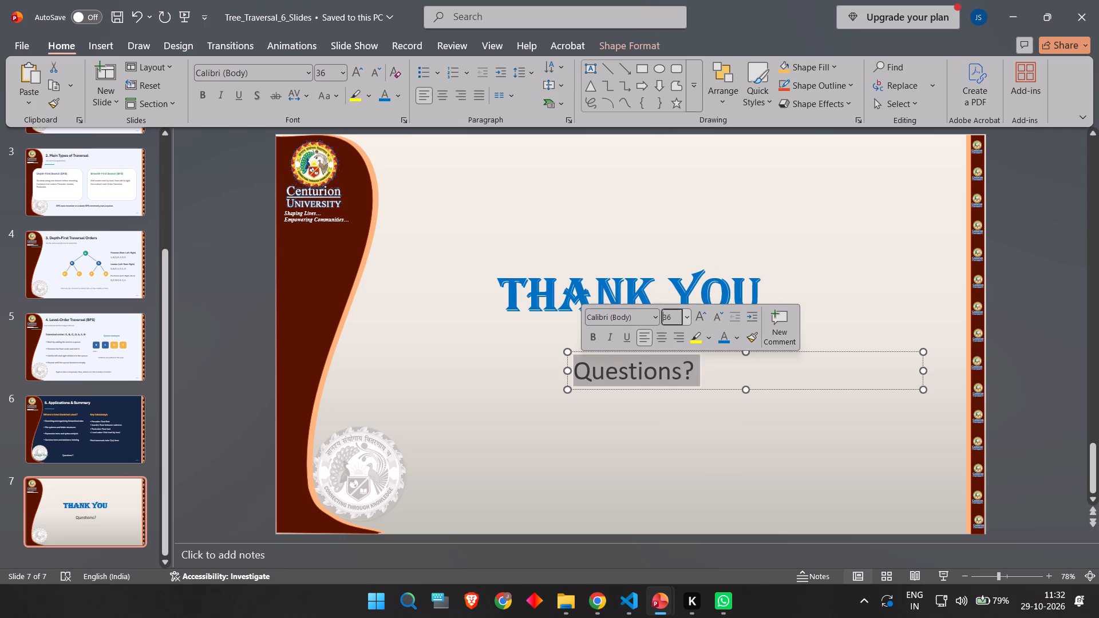
left_click(683, 321)
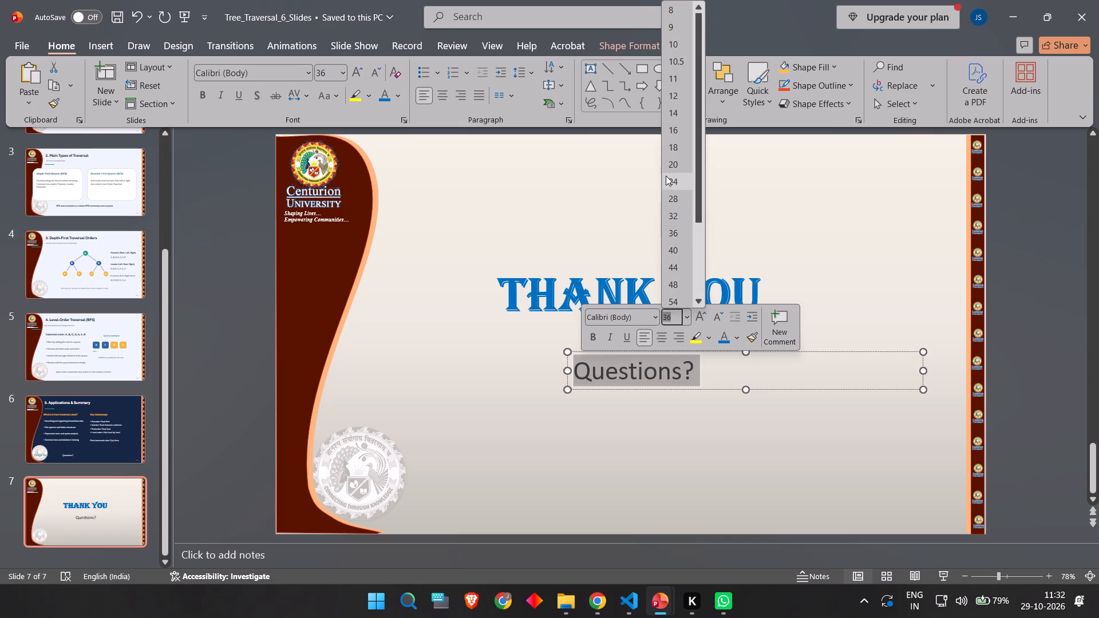
left_click(667, 180)
left_click(546, 189)
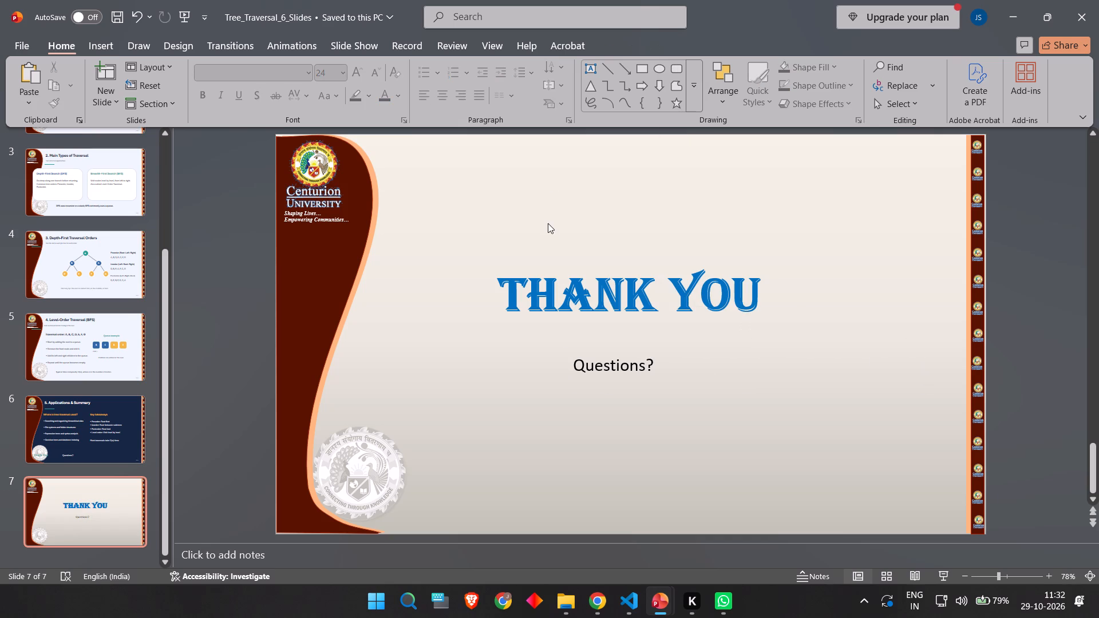
Save the Tree_Traversal_6_Slides presentation.
left_click(117, 19)
Switch to File Explorer, refresh the recent files and pick up Tree_Traversal_6_Slides (2) for sharing.
left_click(572, 604)
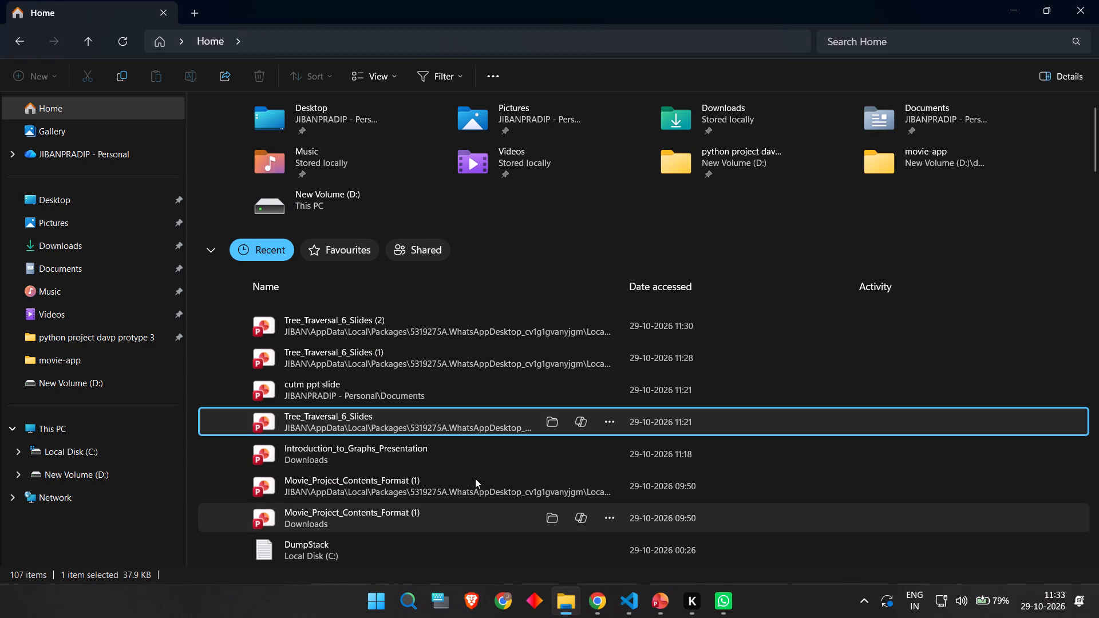
right_click(124, 48)
left_click(124, 48)
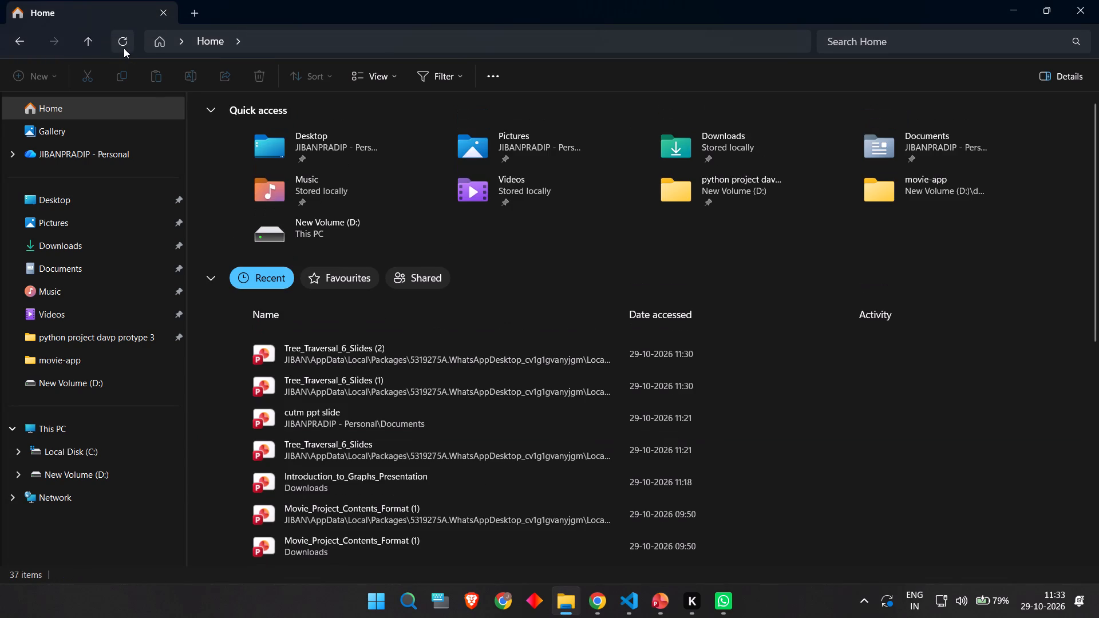
left_click(326, 349)
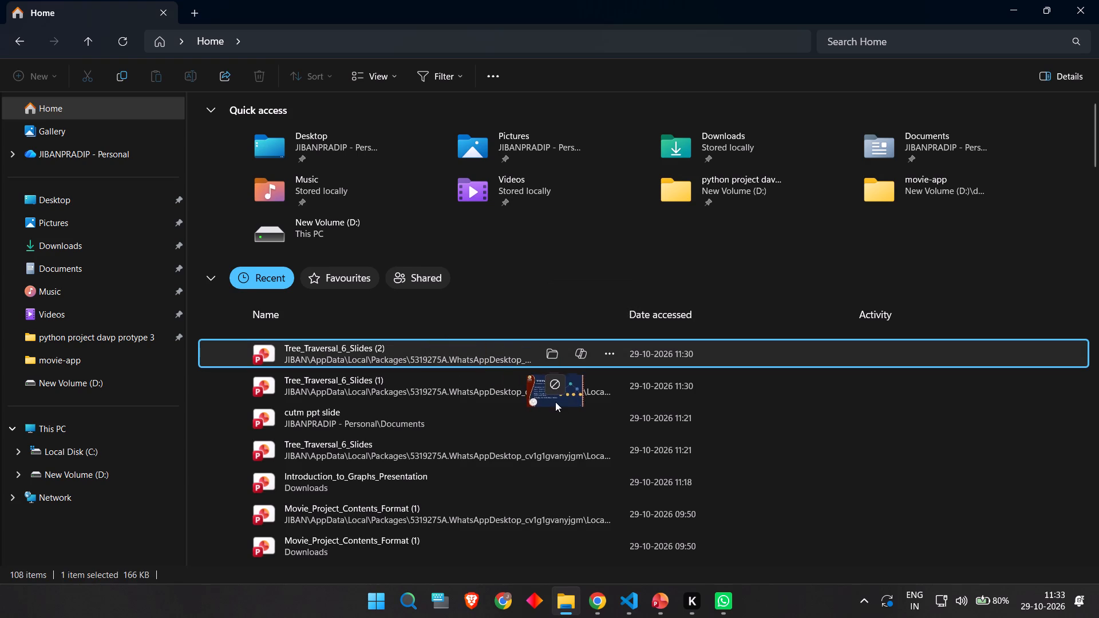
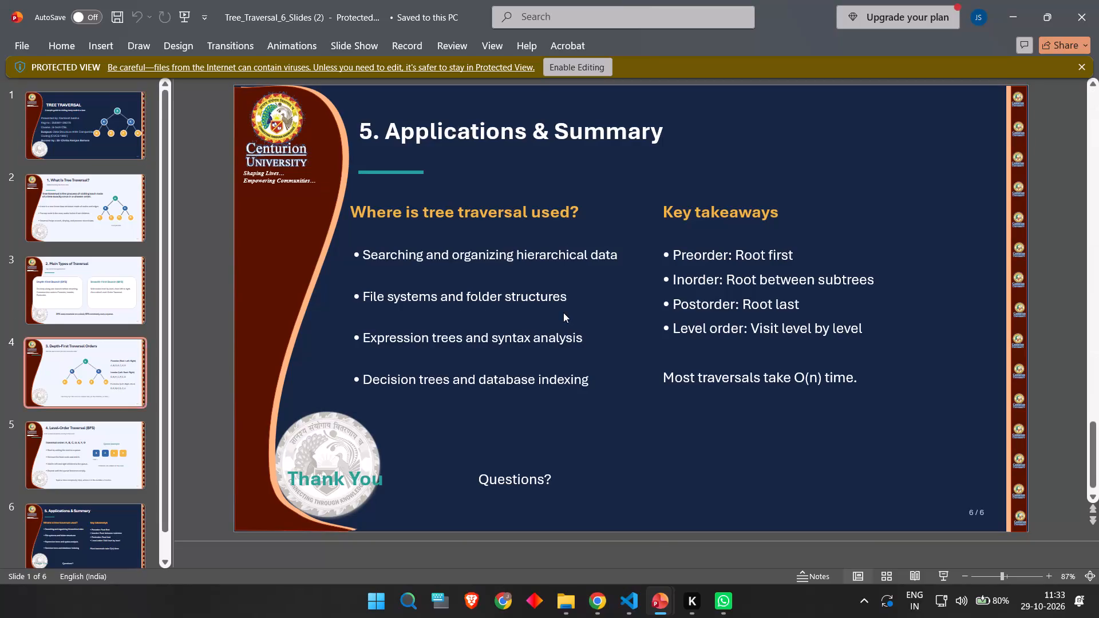
Switch to File Explorer and open the Tree_Traversal_6_Slides presentation from the recent files instead of the (2) copy.
scroll(563, 312, "down", 13)
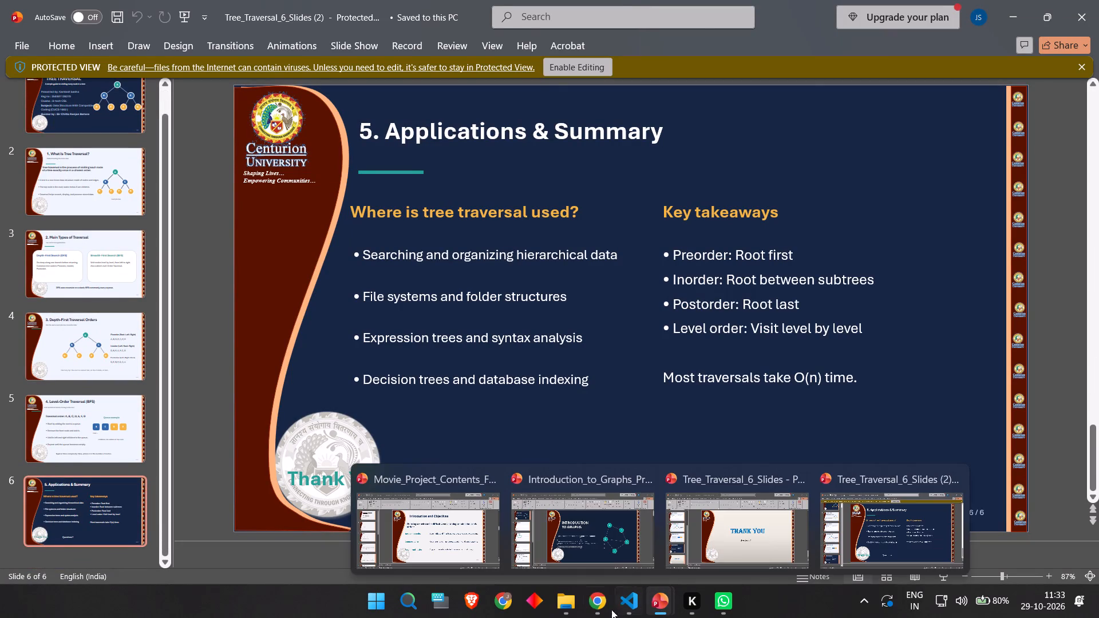
left_click(558, 599)
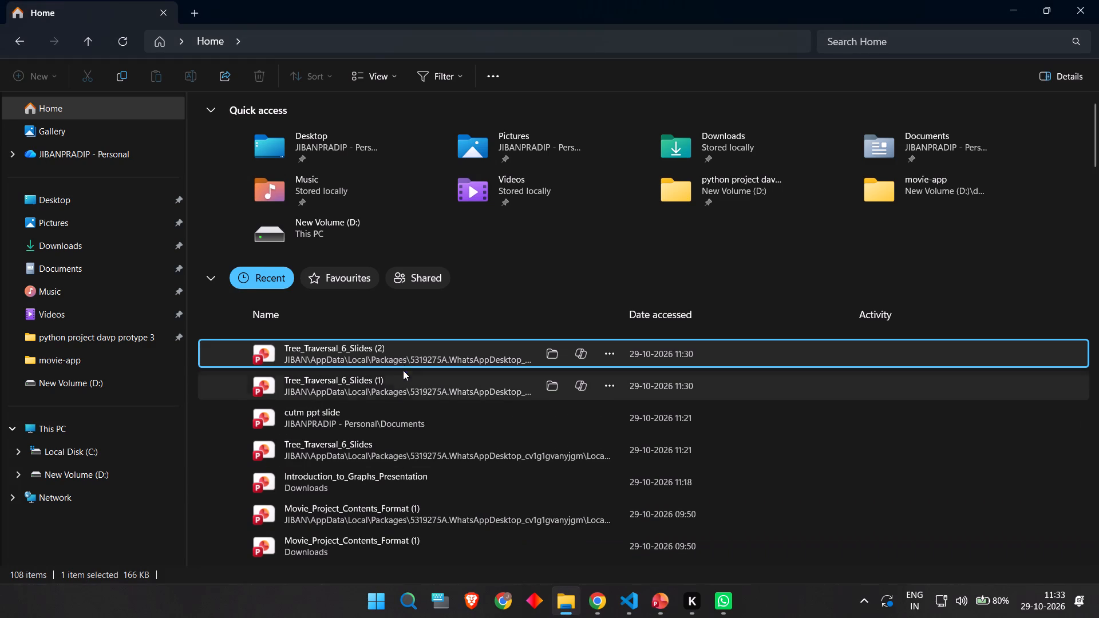
double_click(378, 451)
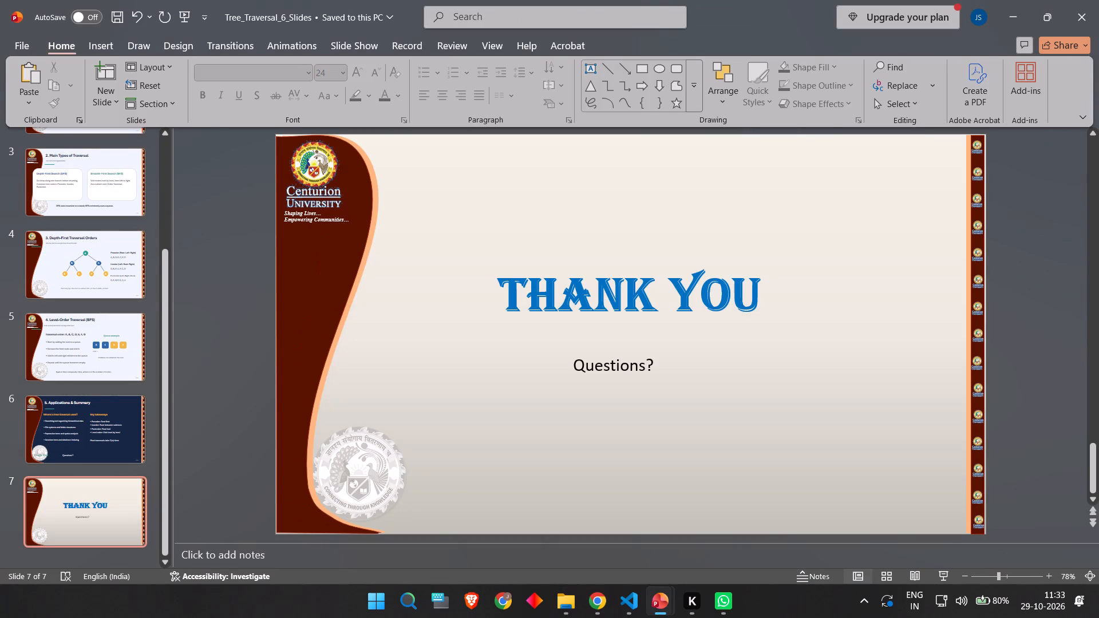
Switch to File Explorer and reopen the Tree_Traversal_6_Slides presentation from the recent files instead of the (1) copy to check it.
left_click(571, 600)
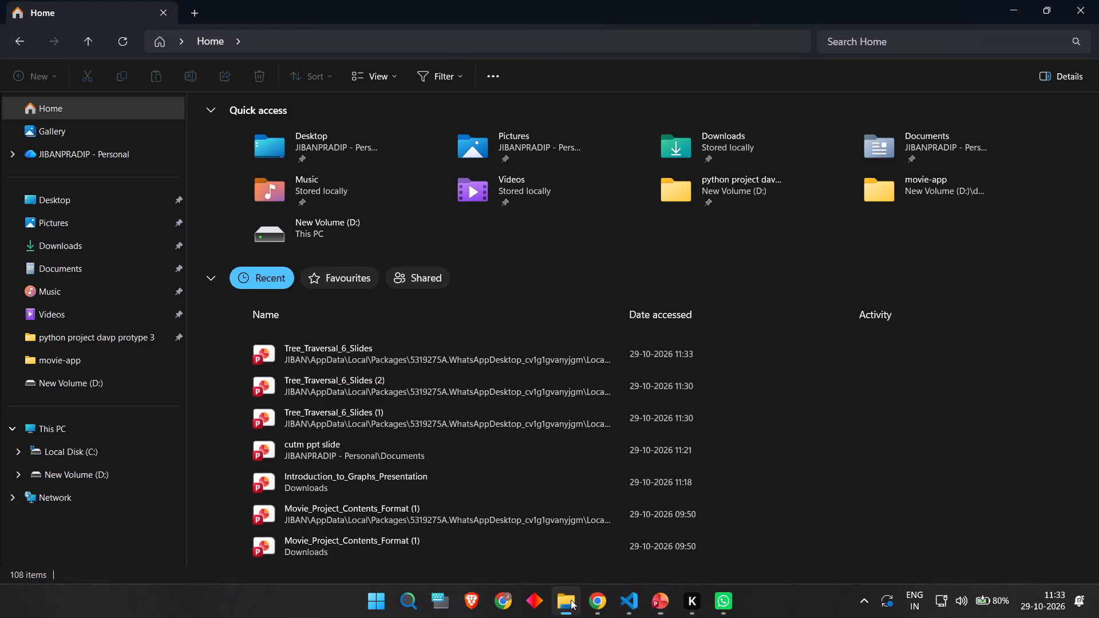
left_click_drag(386, 419, 497, 449)
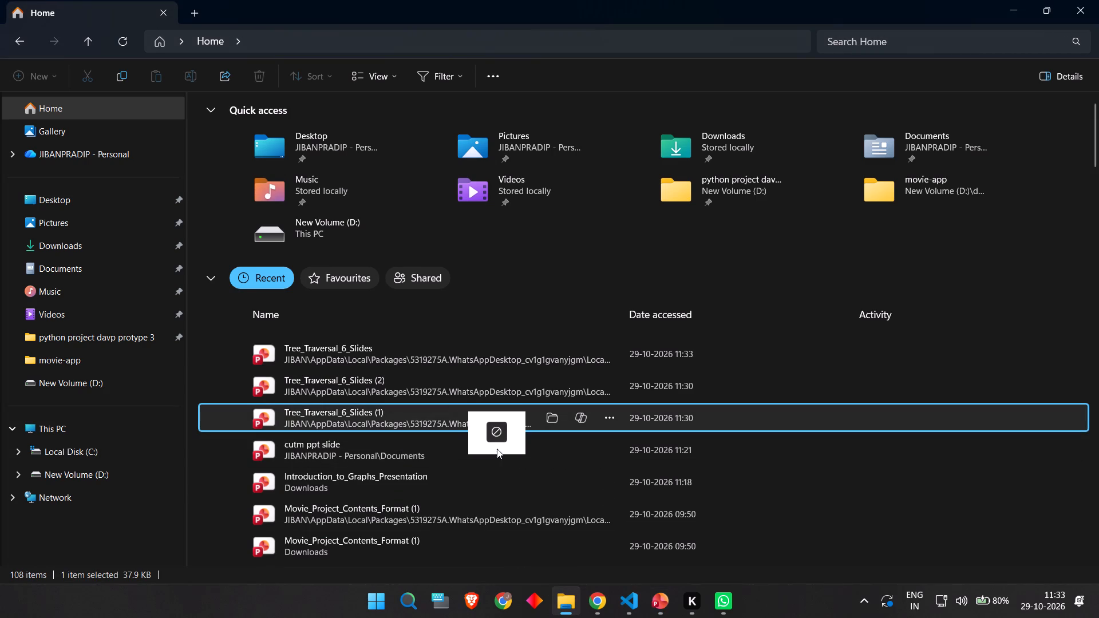
left_click_drag(497, 449, 442, 407)
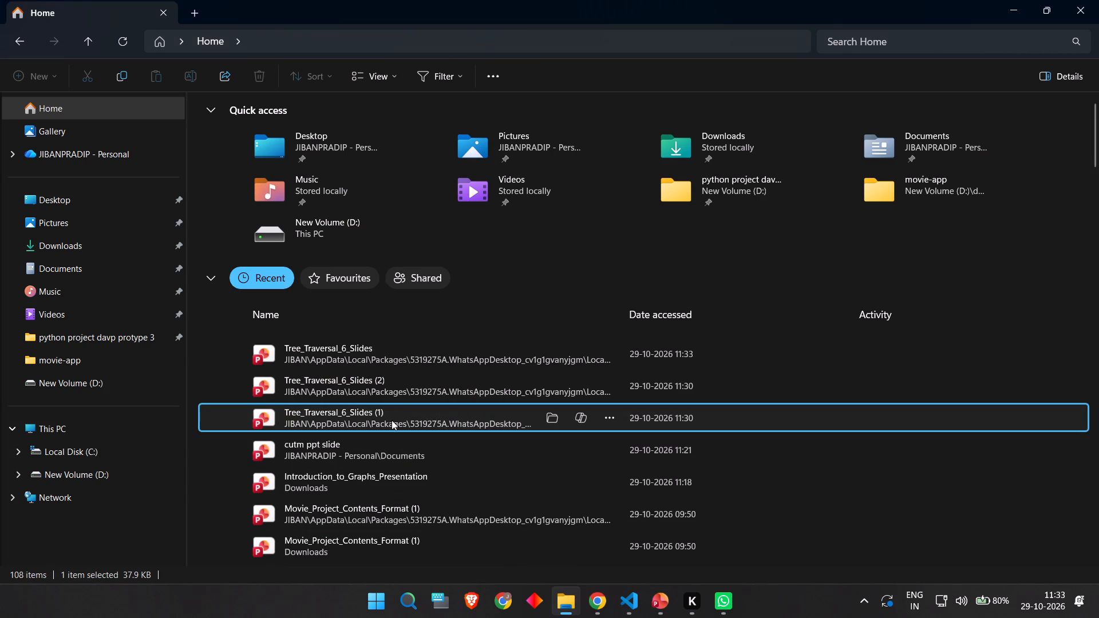